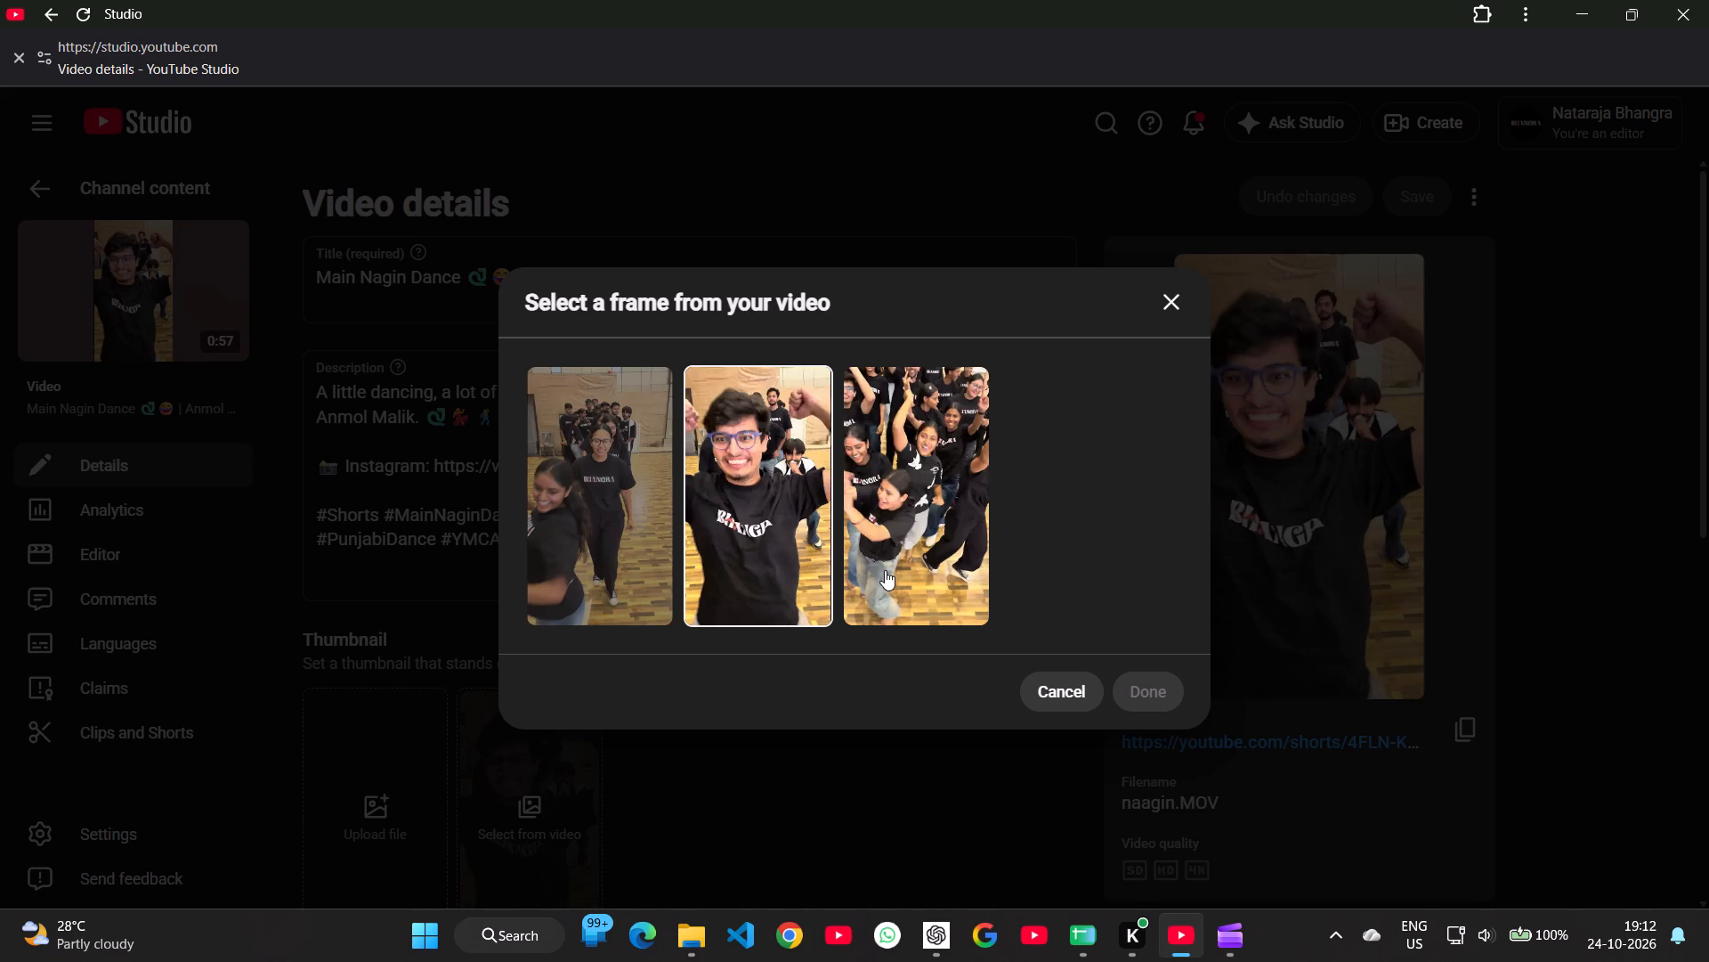
Set the group dance frame, third of the video frames, as the Main Nagin Dance thumbnail, save, and return to the channel content.
click(919, 490)
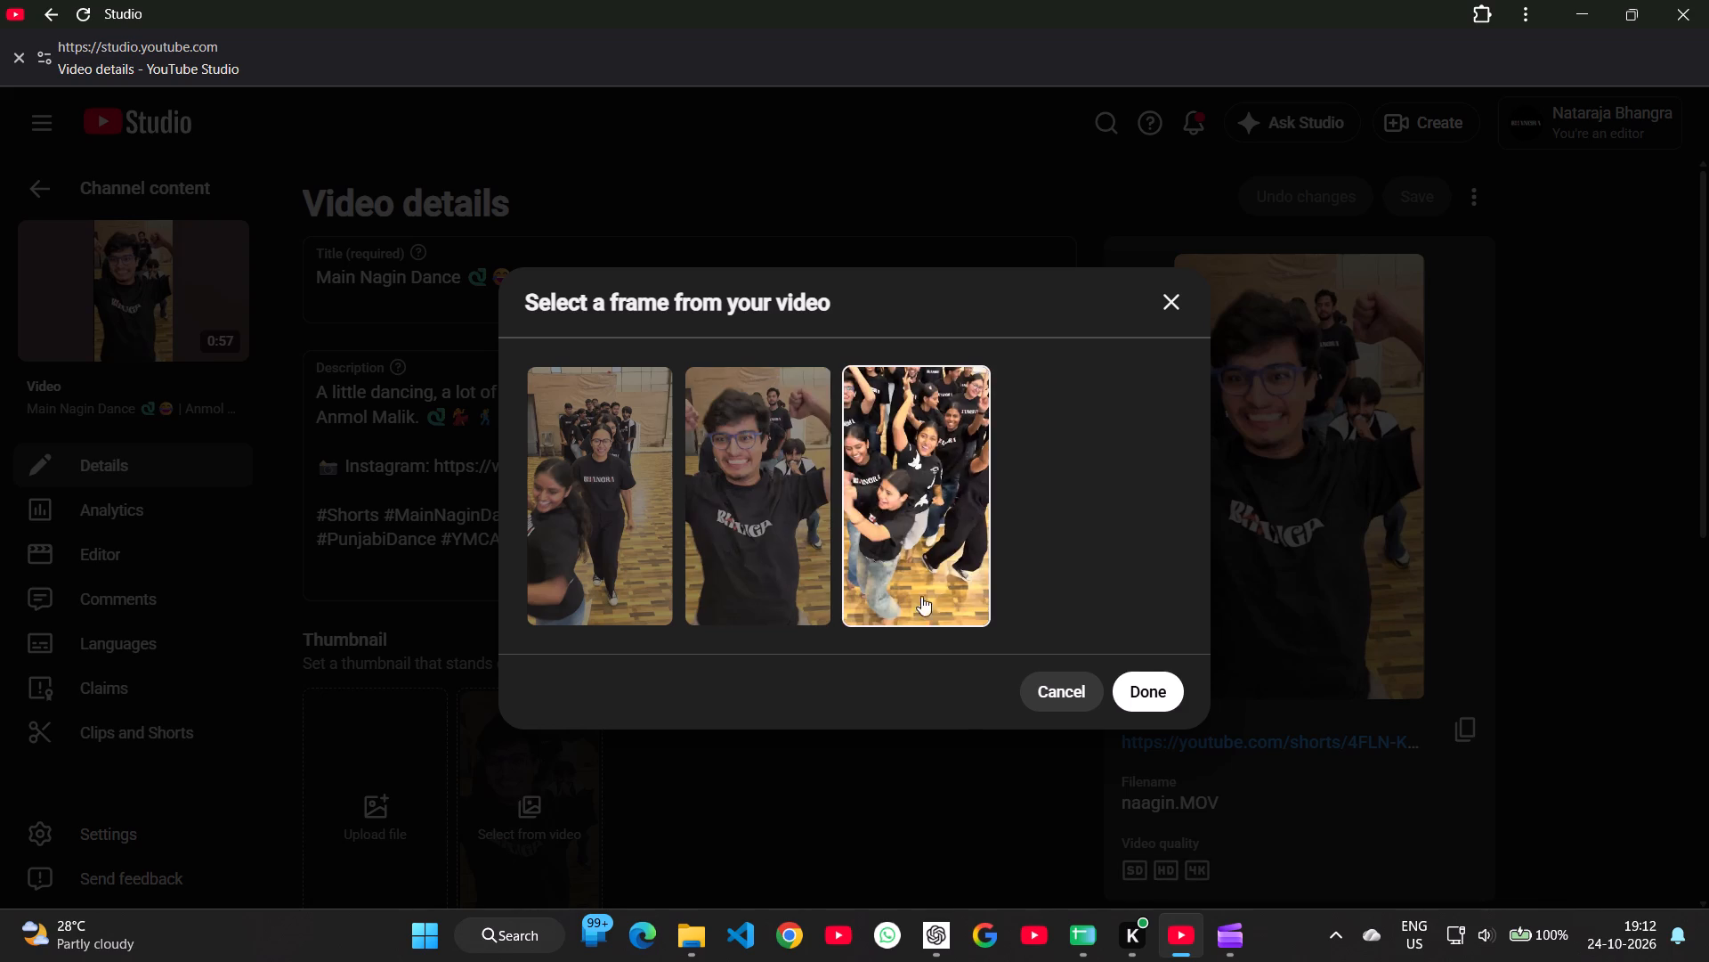
click(1141, 690)
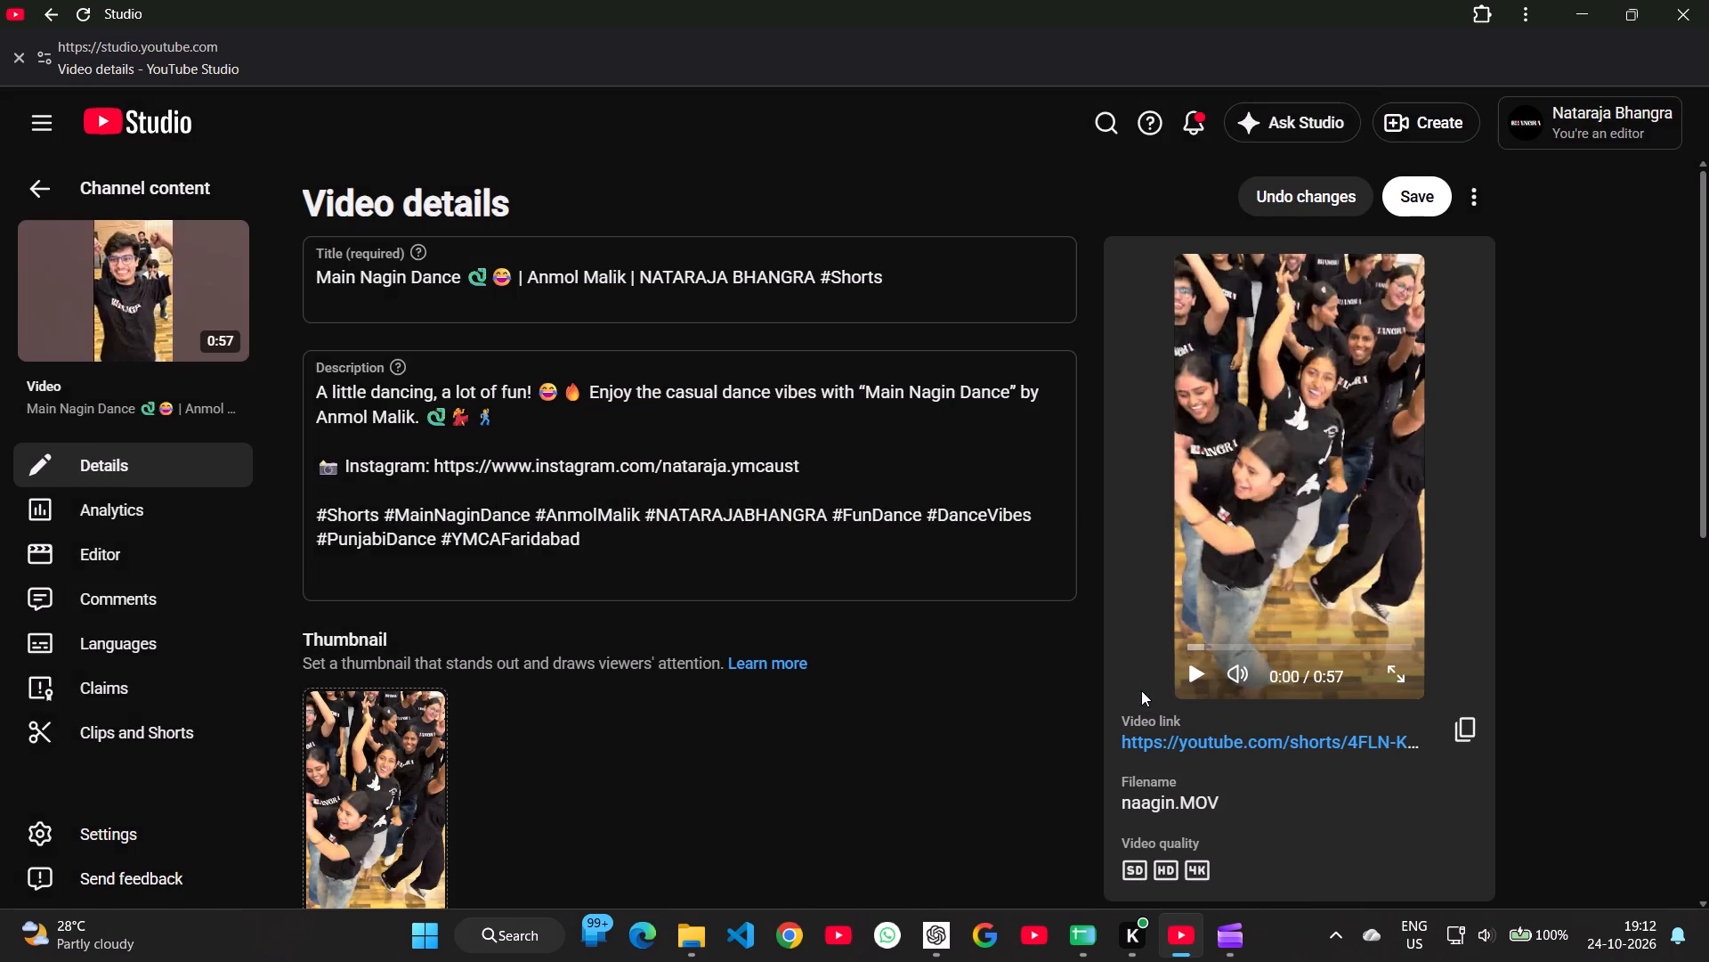
scroll(1141, 690, up, 1)
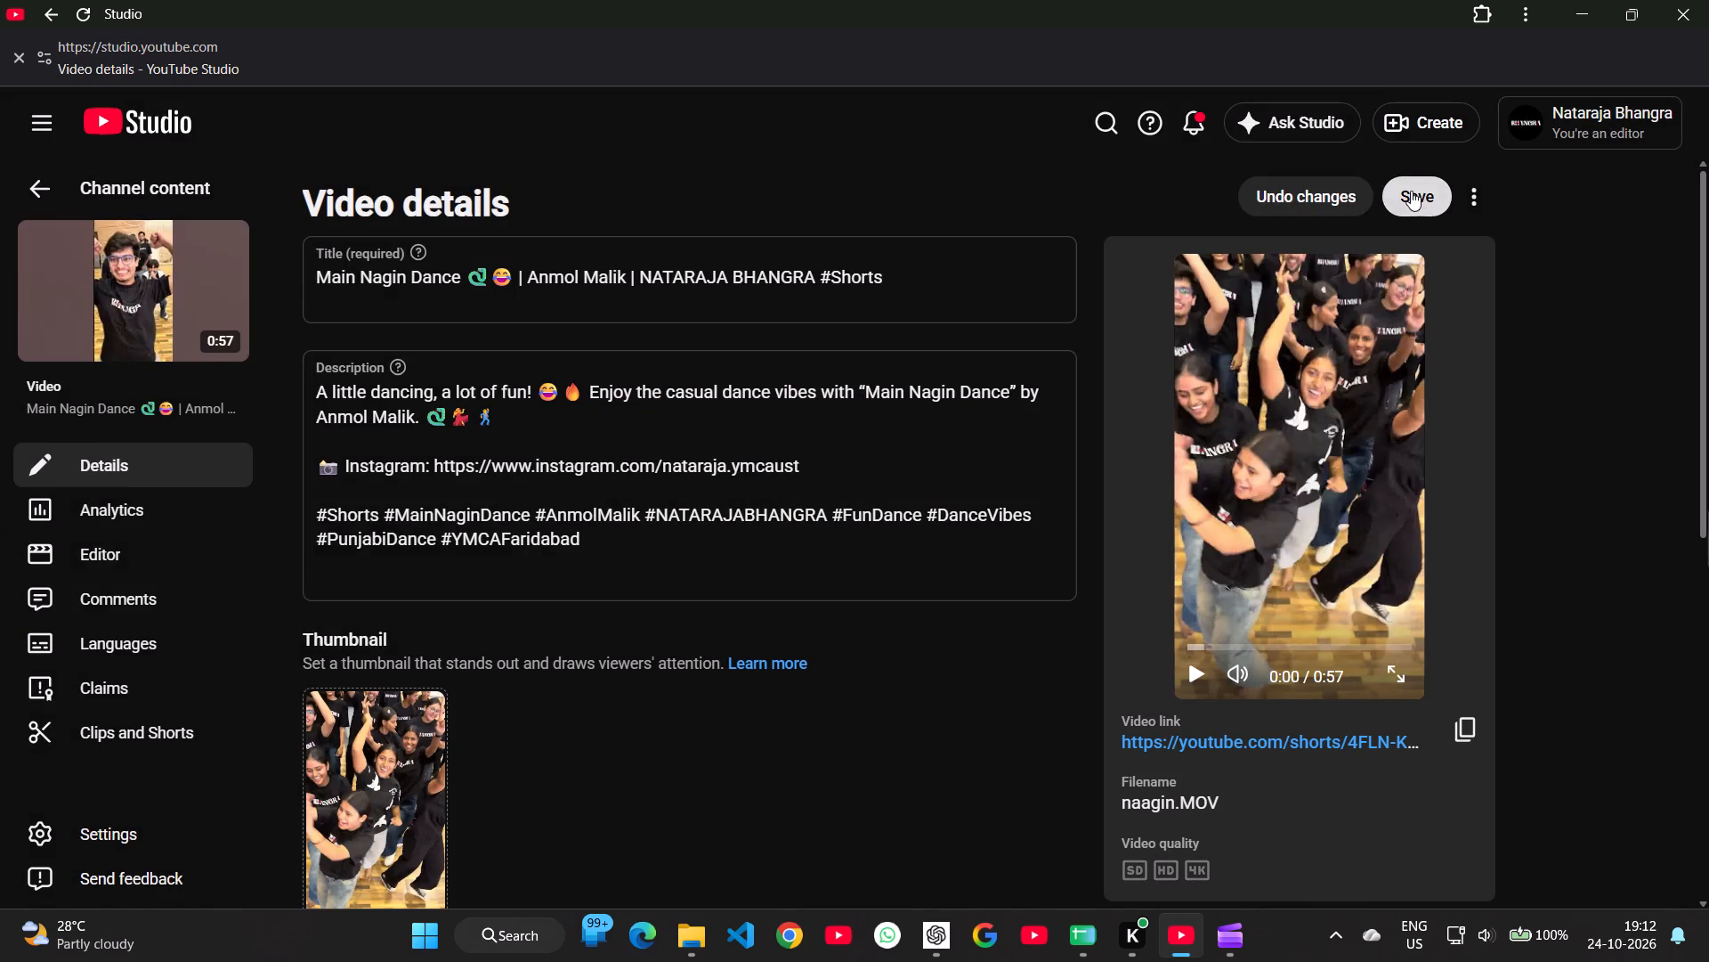
click(1411, 192)
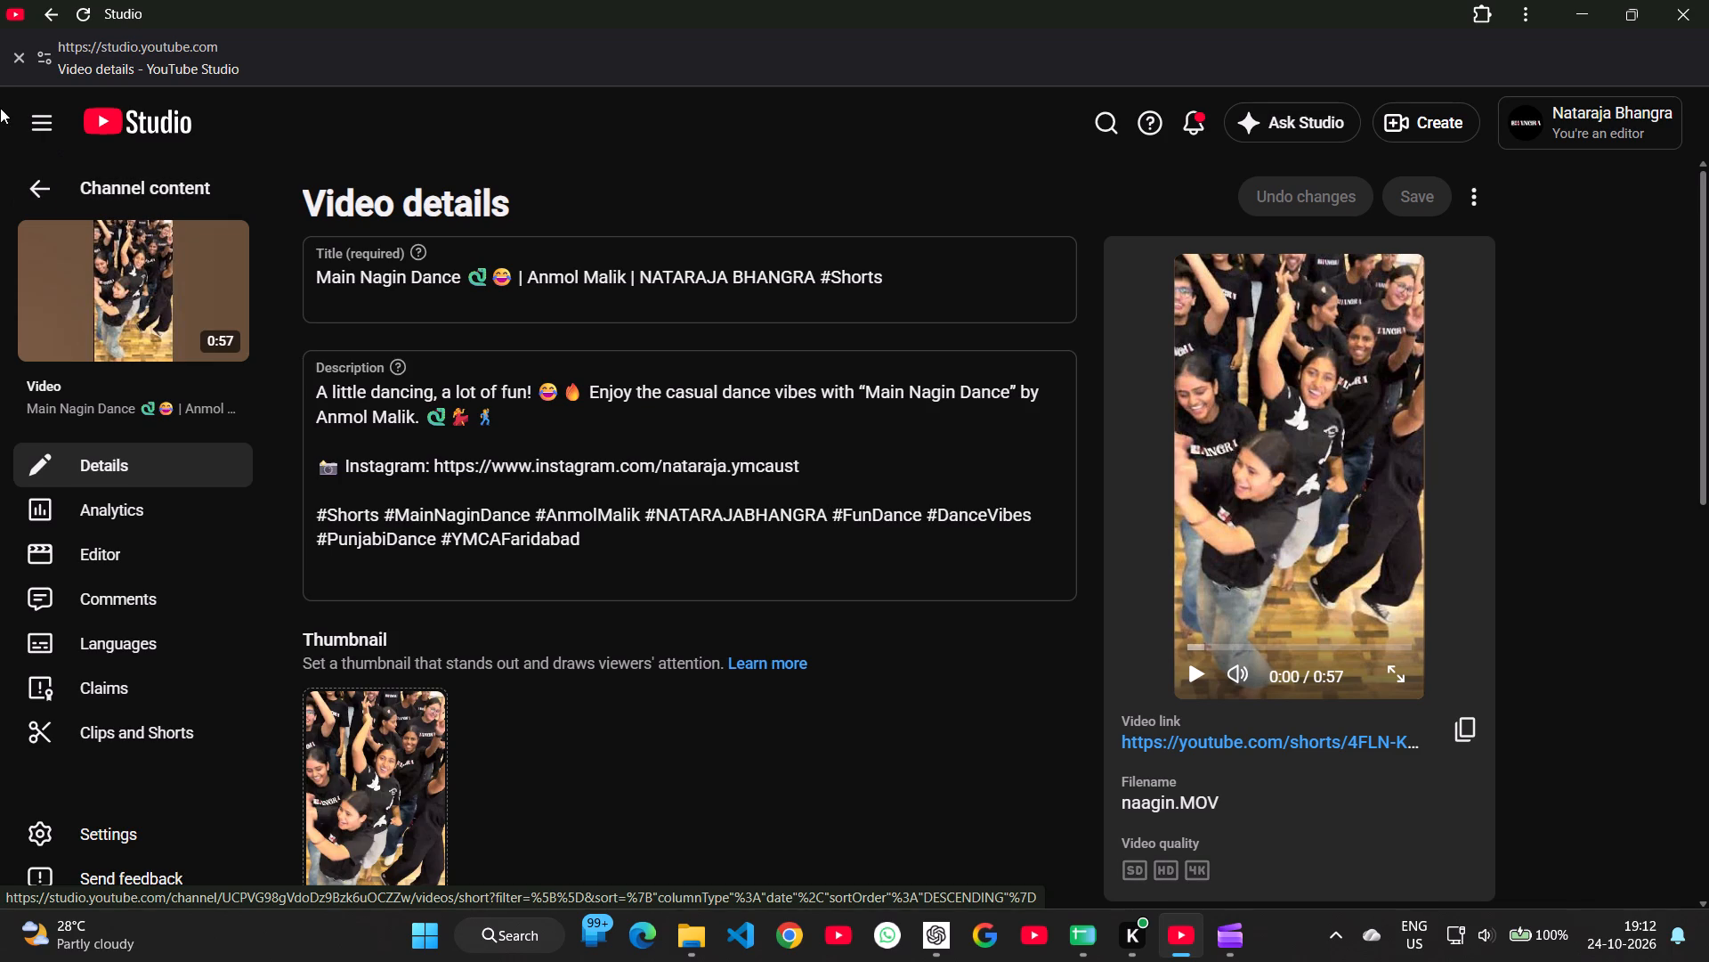
click(39, 184)
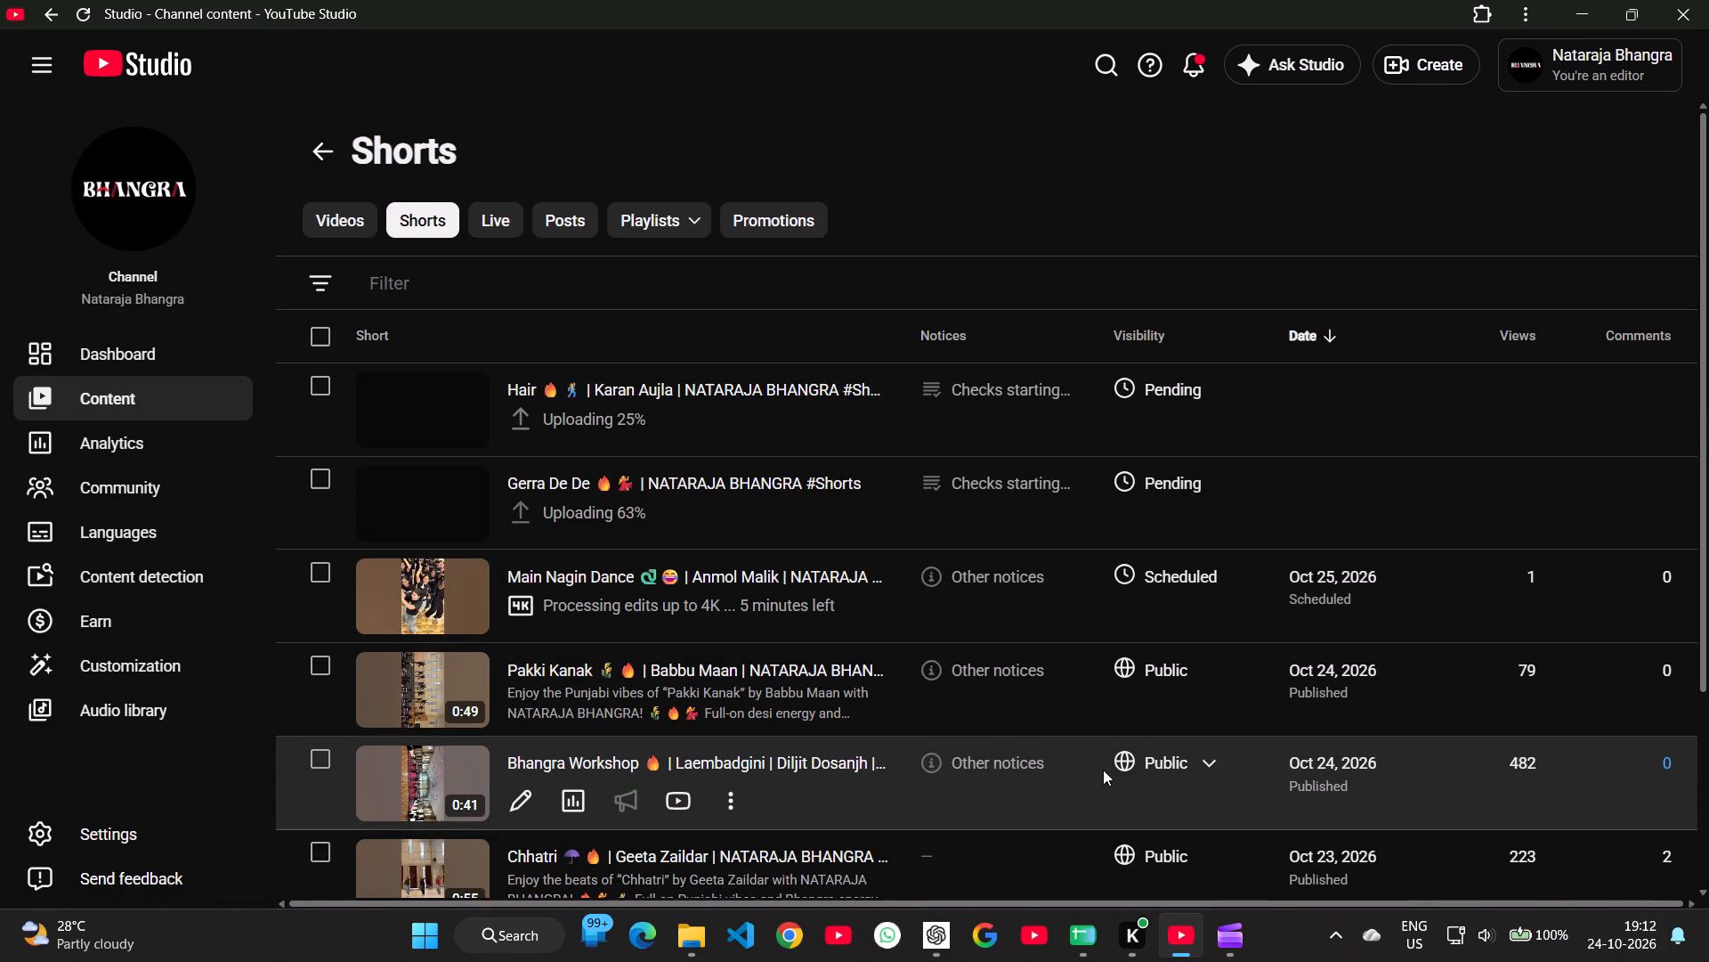
Switch to File Explorer and delete hair.mp4 from the Bhangra videos folder.
key(alt+Tab)
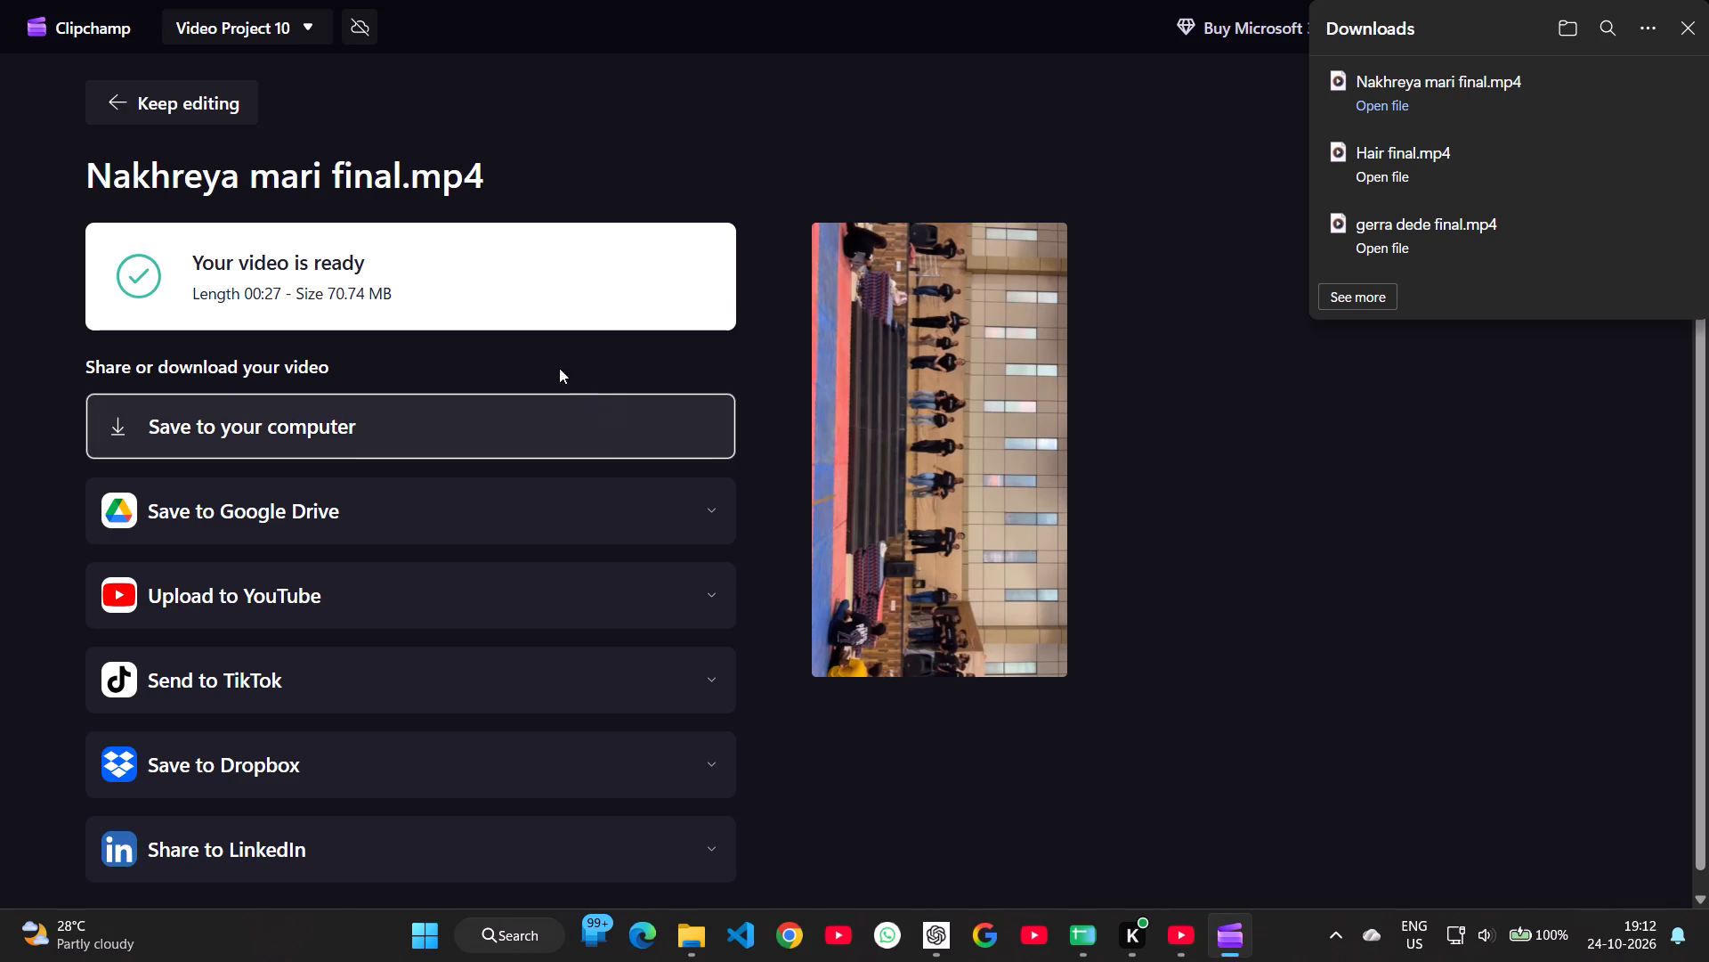
key(alt+Tab)
key(alt+Tab)
key(alt+Tab)
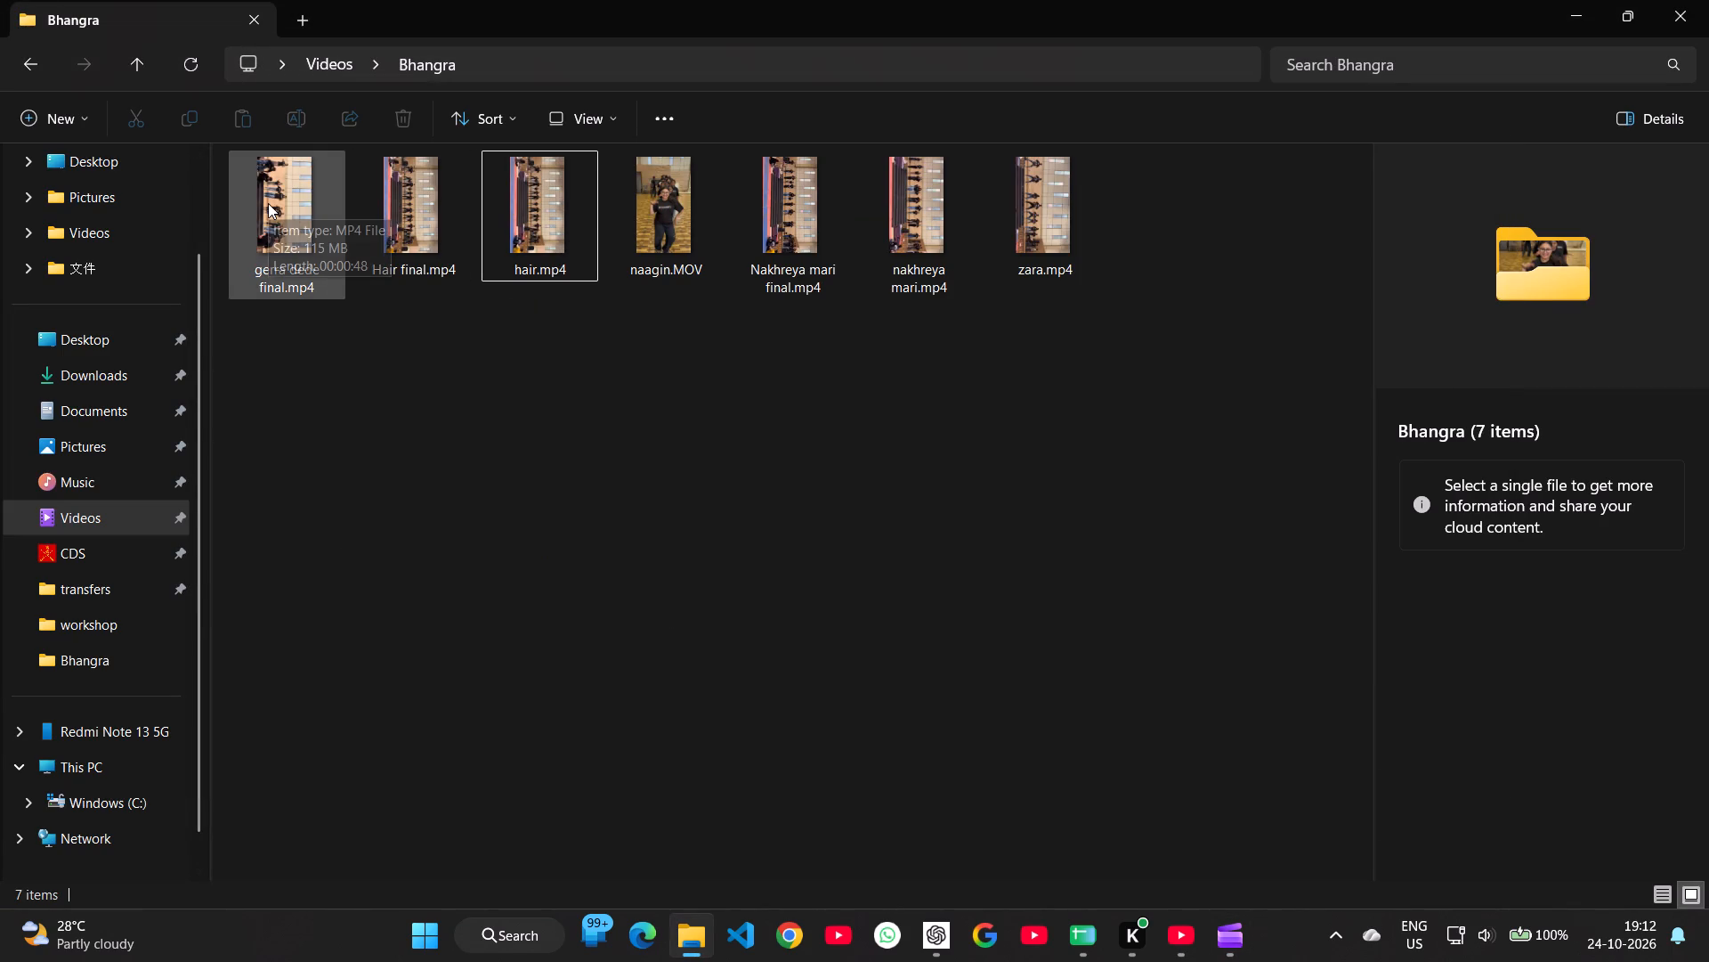
click(579, 403)
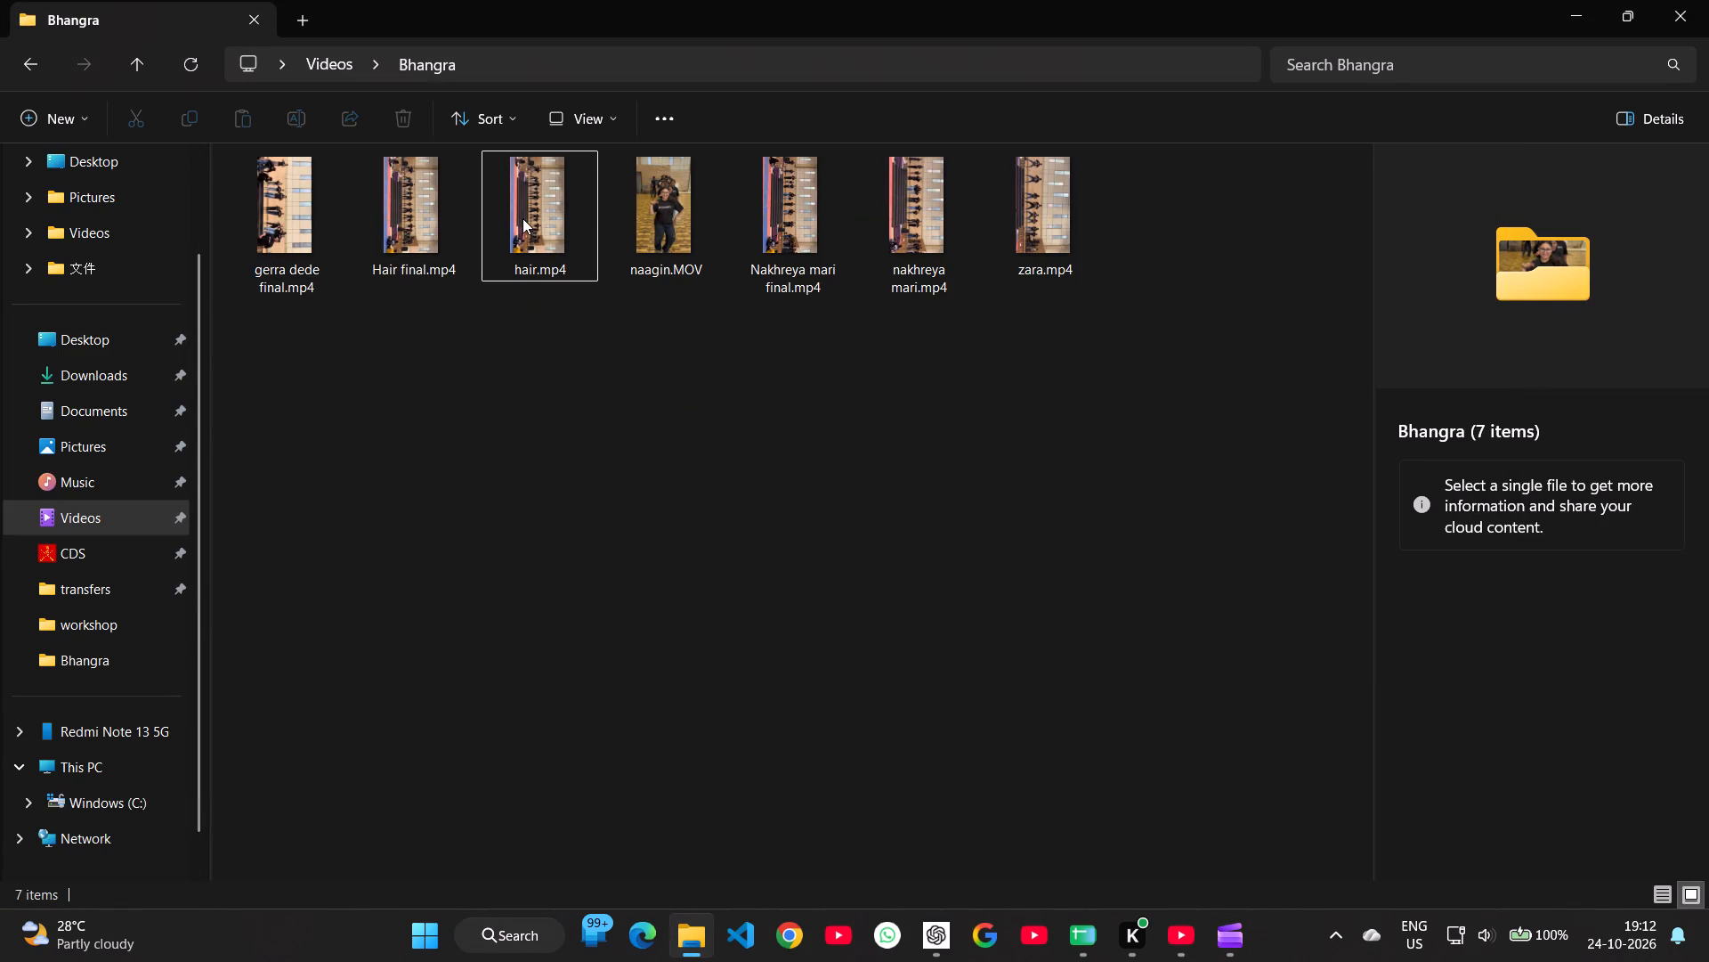
click(522, 218)
key(Delete)
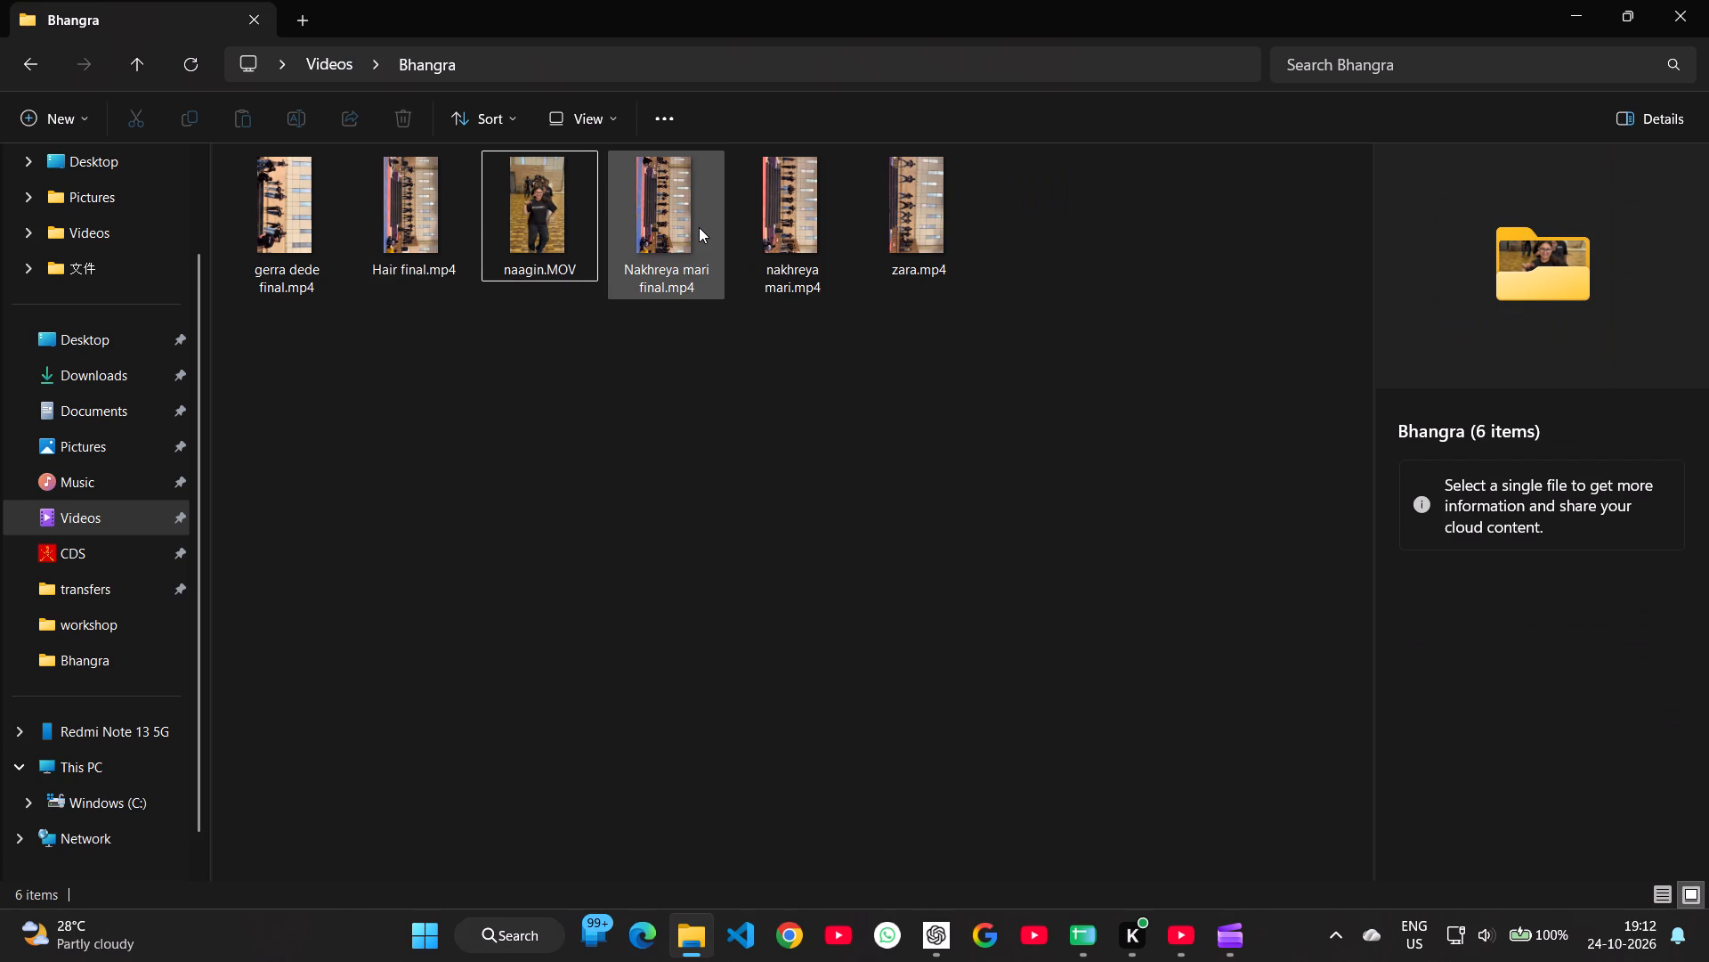
Play Nakhreya mari final.mp4 and nakhreya mari.mp4 in turn, sampling the second at several points, to review both clips.
double_click(699, 227)
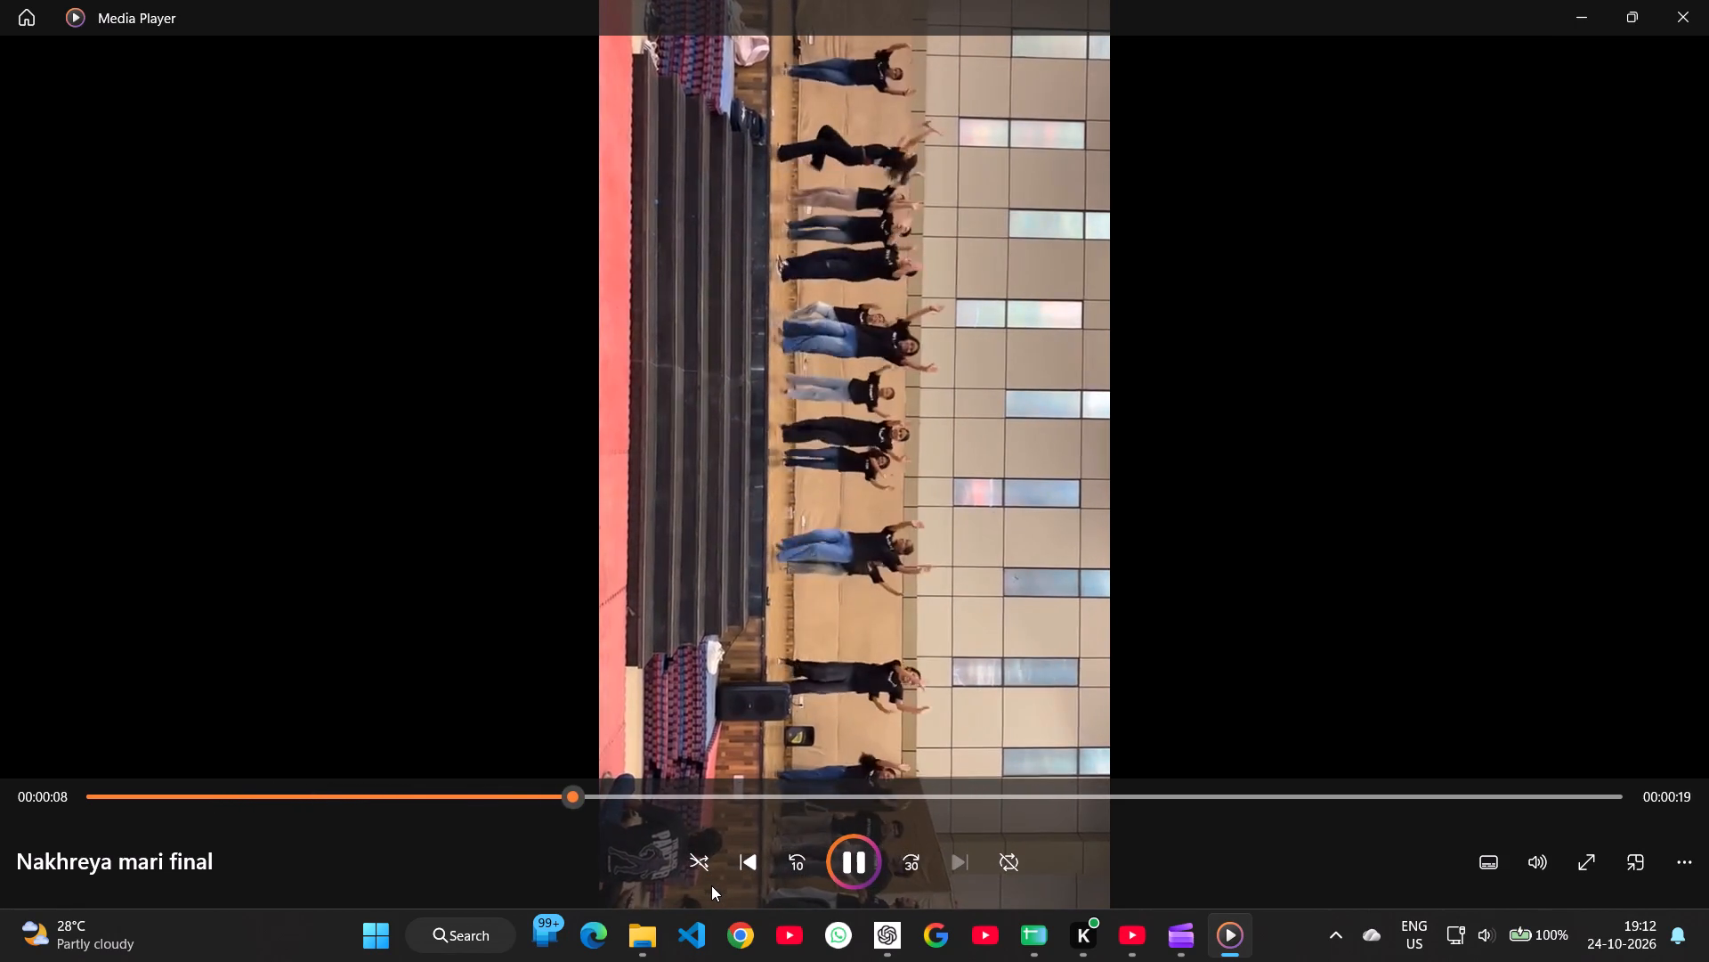
click(1708, 0)
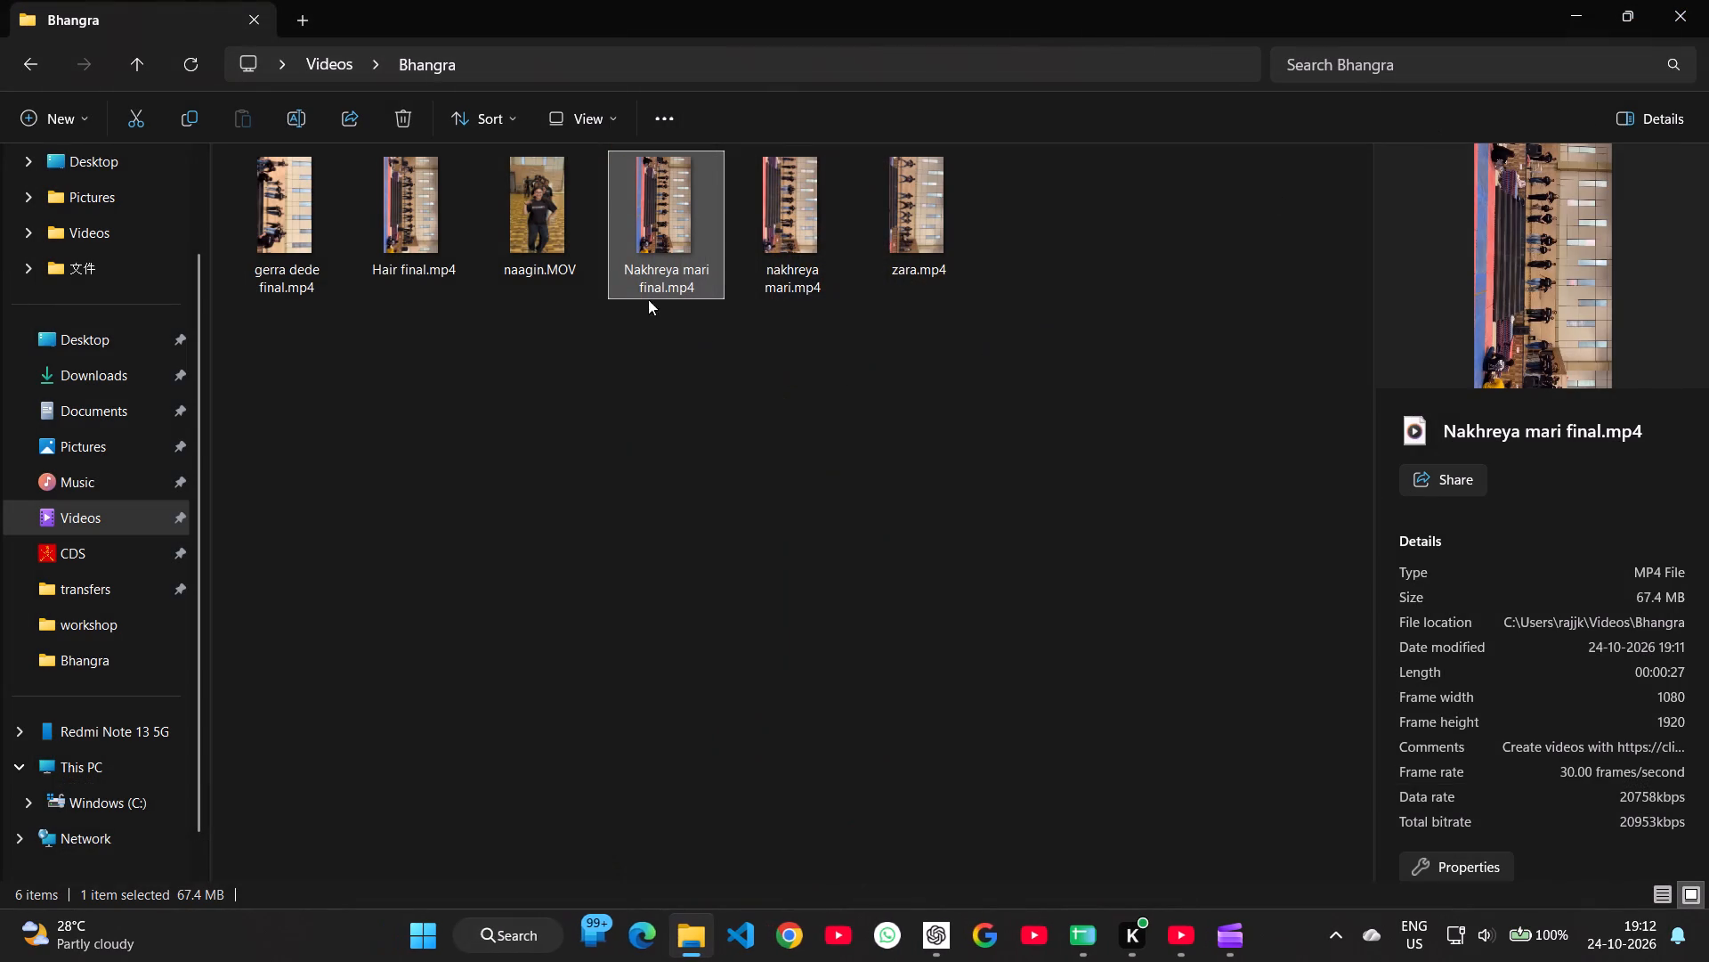
double_click(764, 214)
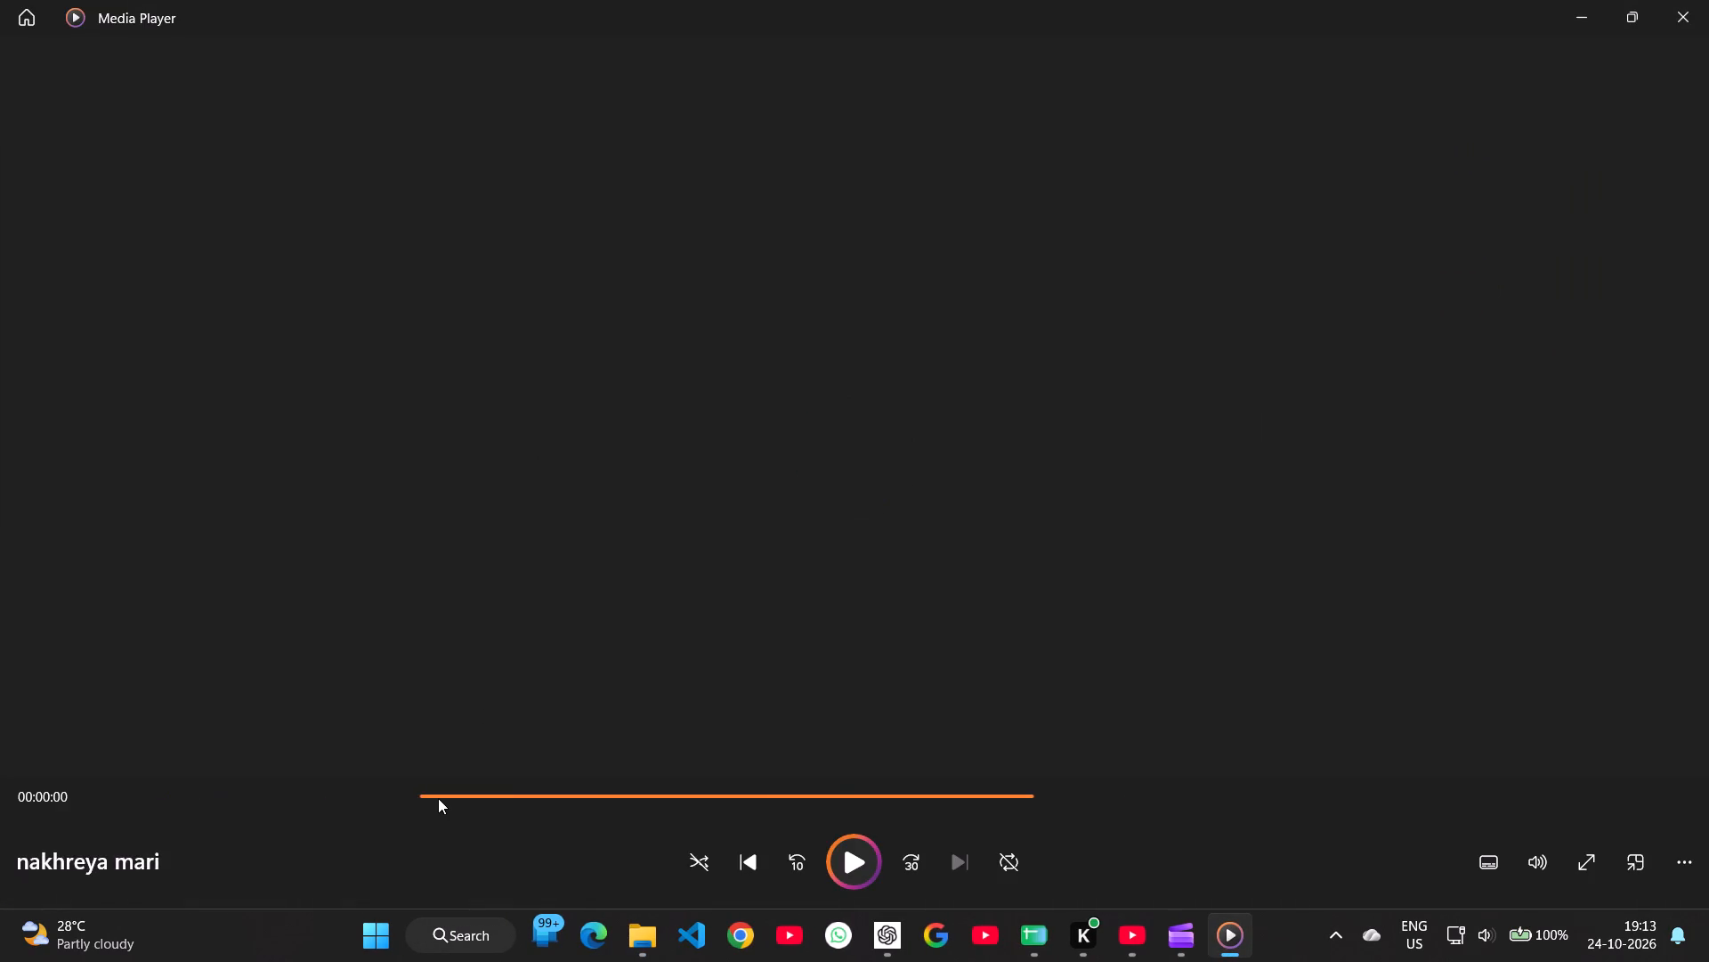
click(438, 798)
click(438, 798)
click(415, 795)
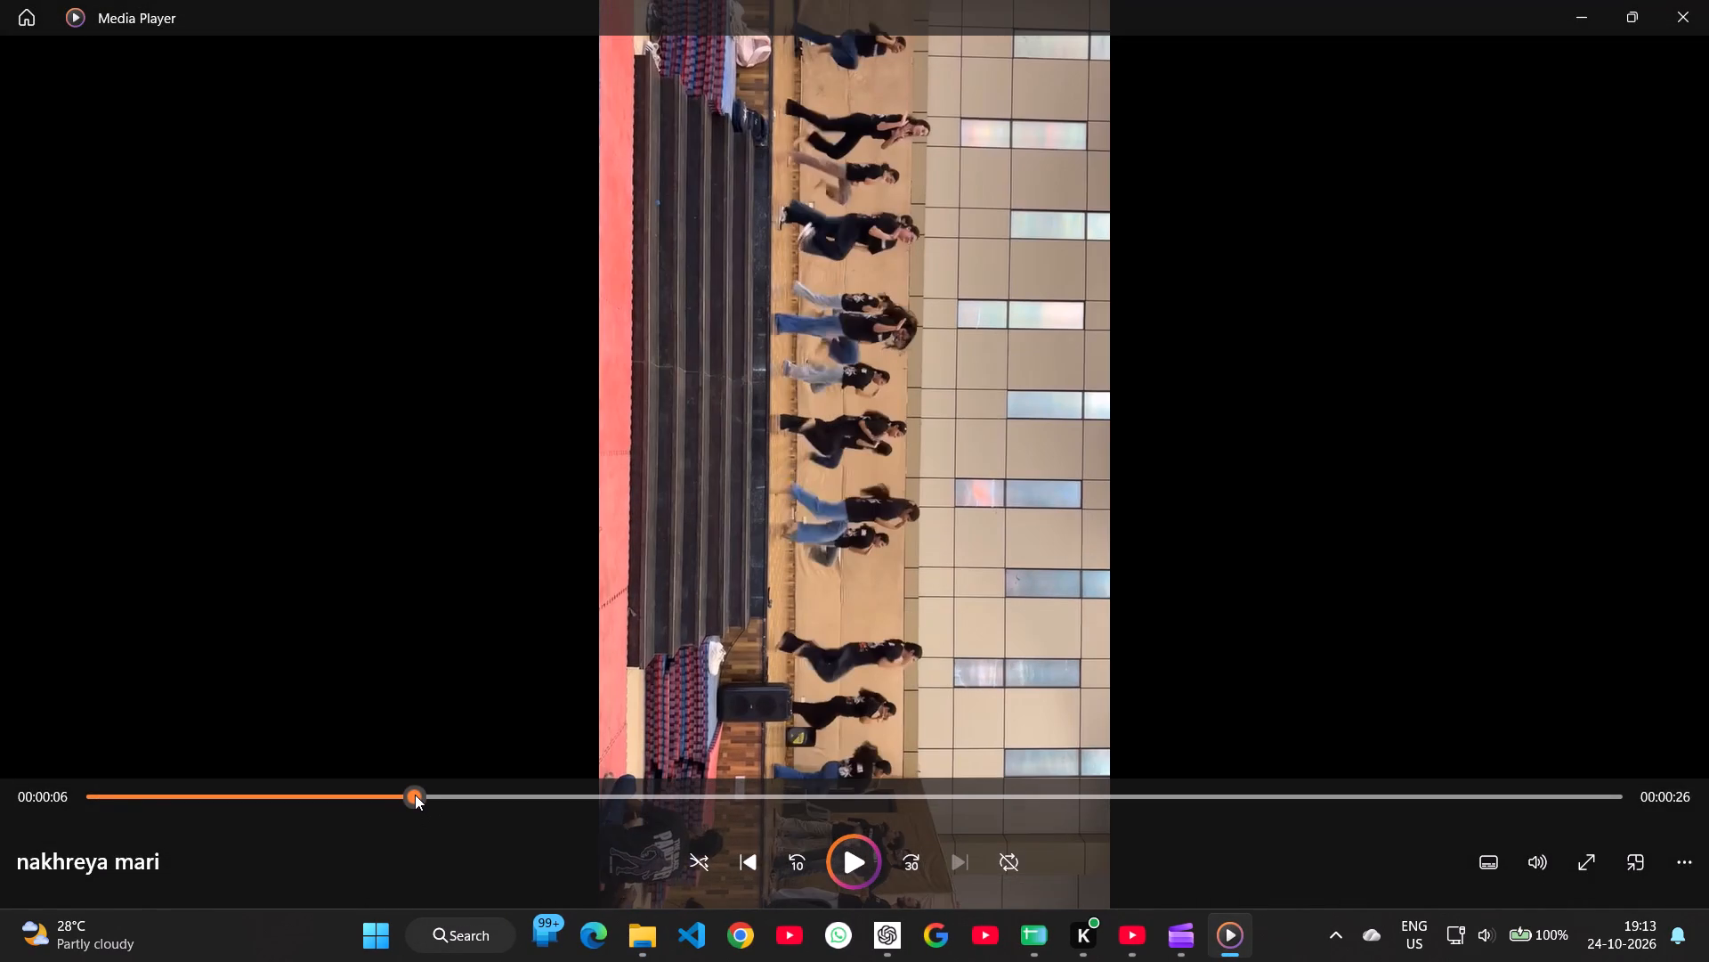
key(space)
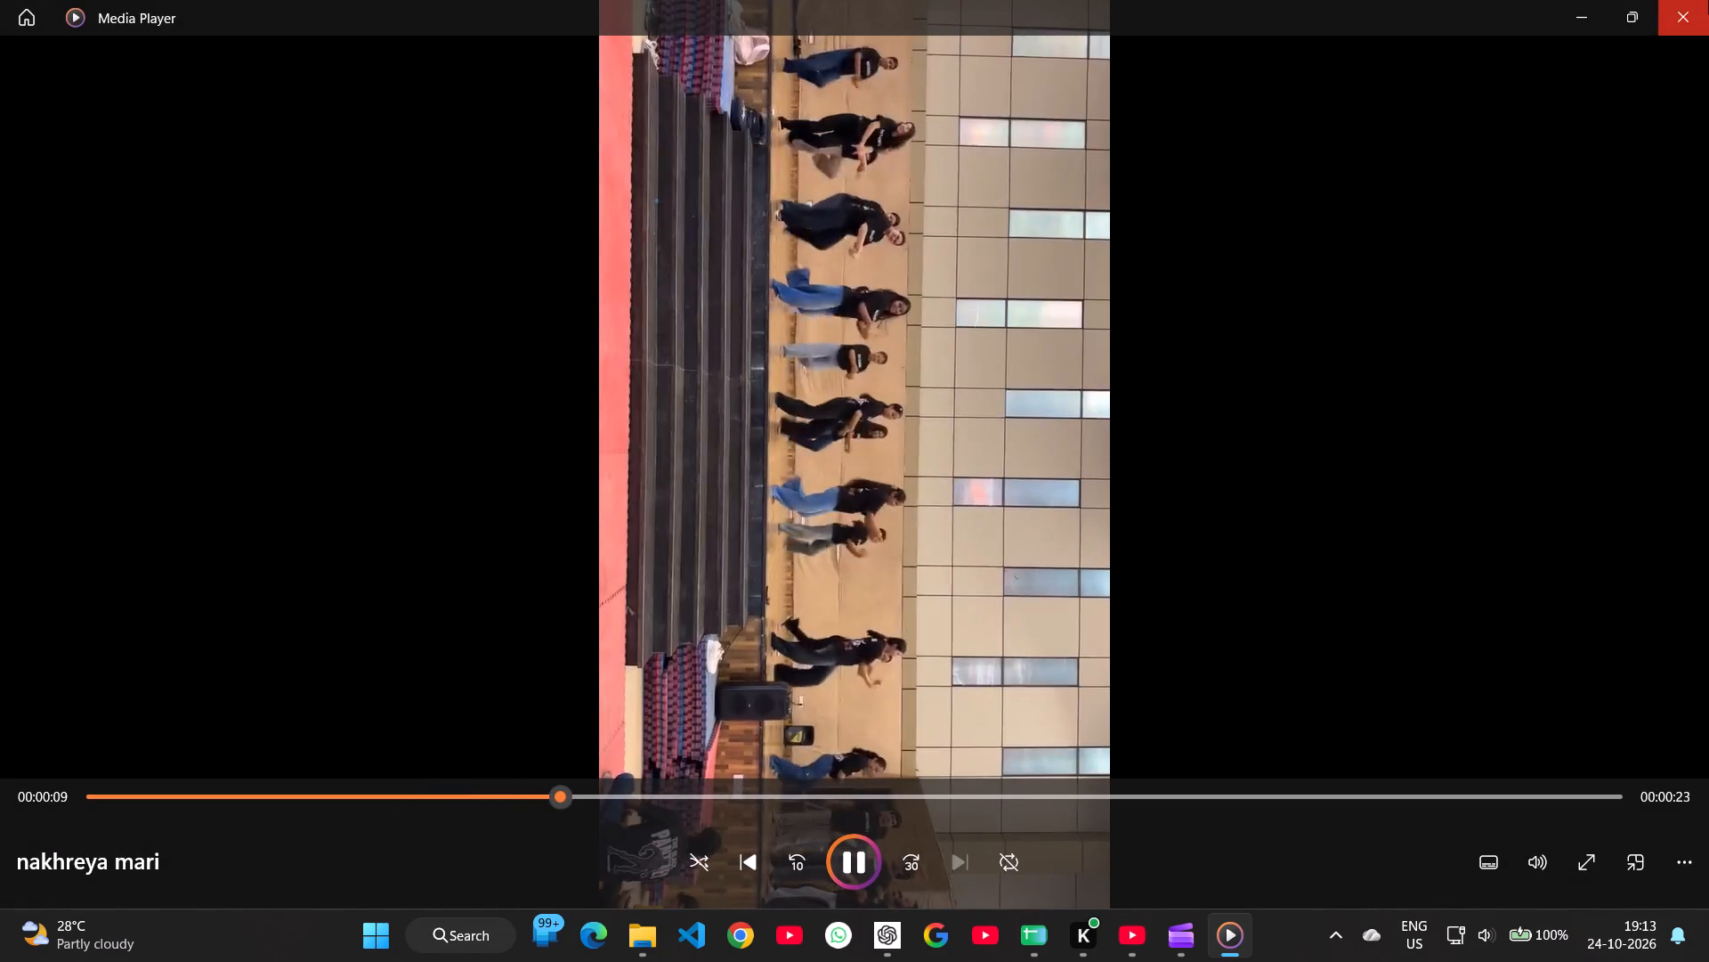
click(1094, 790)
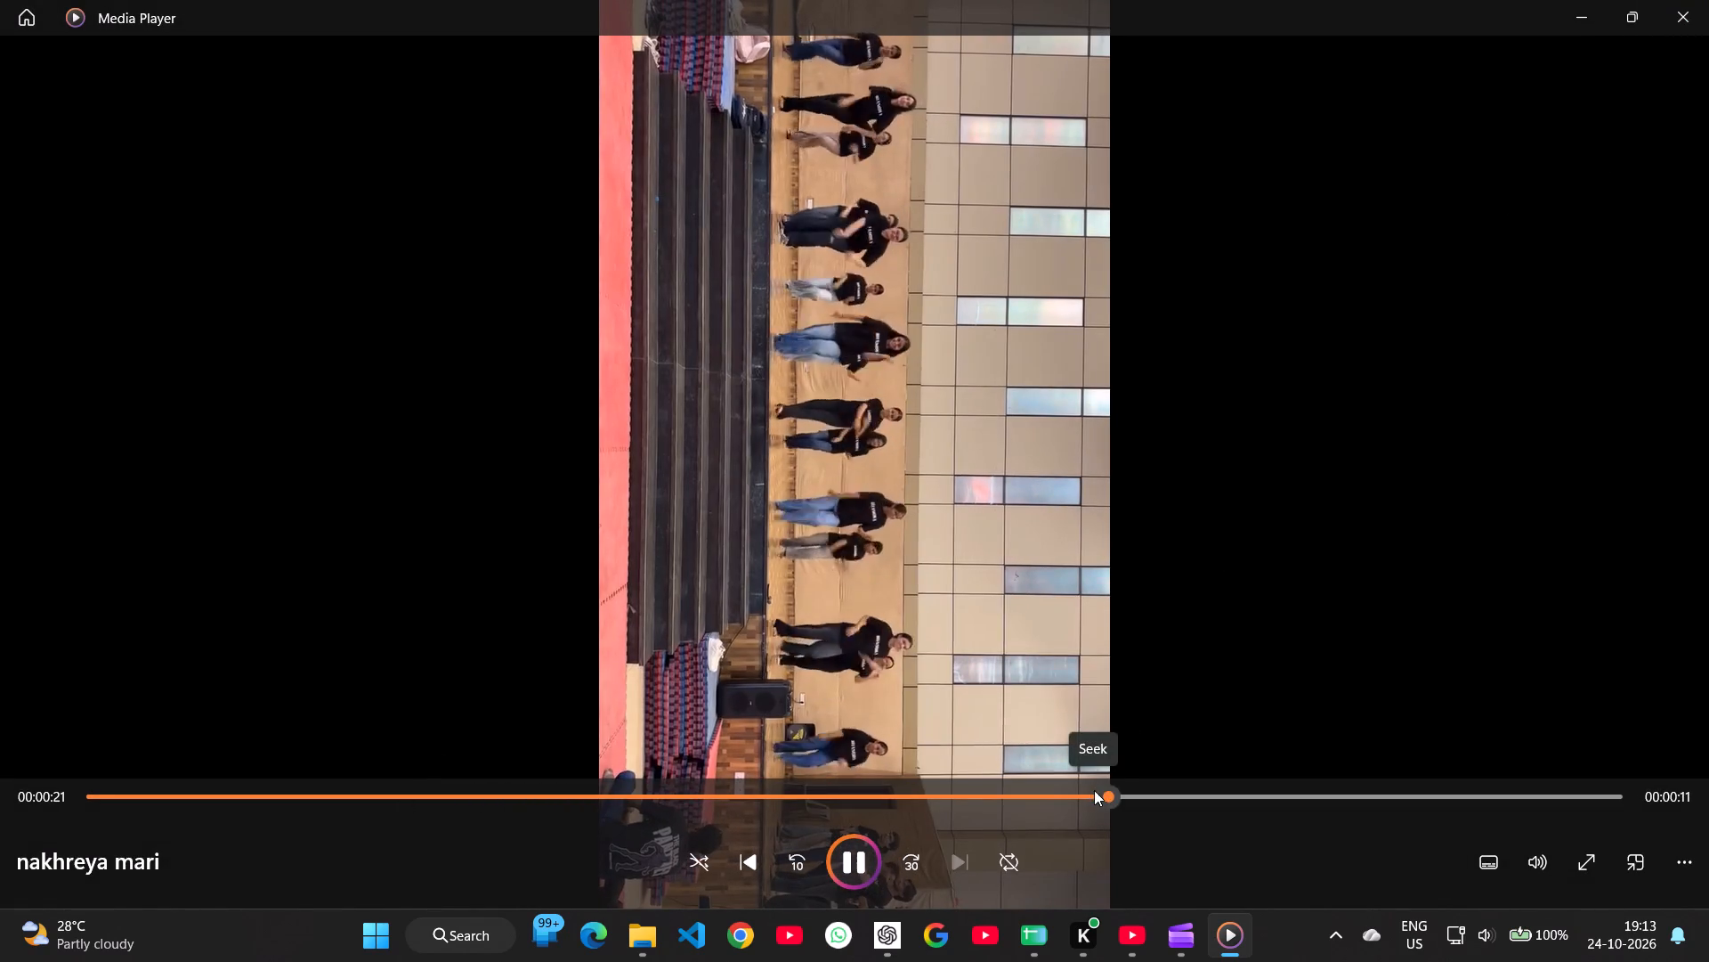
click(1708, 0)
Delete both Nakhreya mari final.mp4 and nakhreya mari.mp4 from the Bhangra folder.
drag(798, 359, 685, 249)
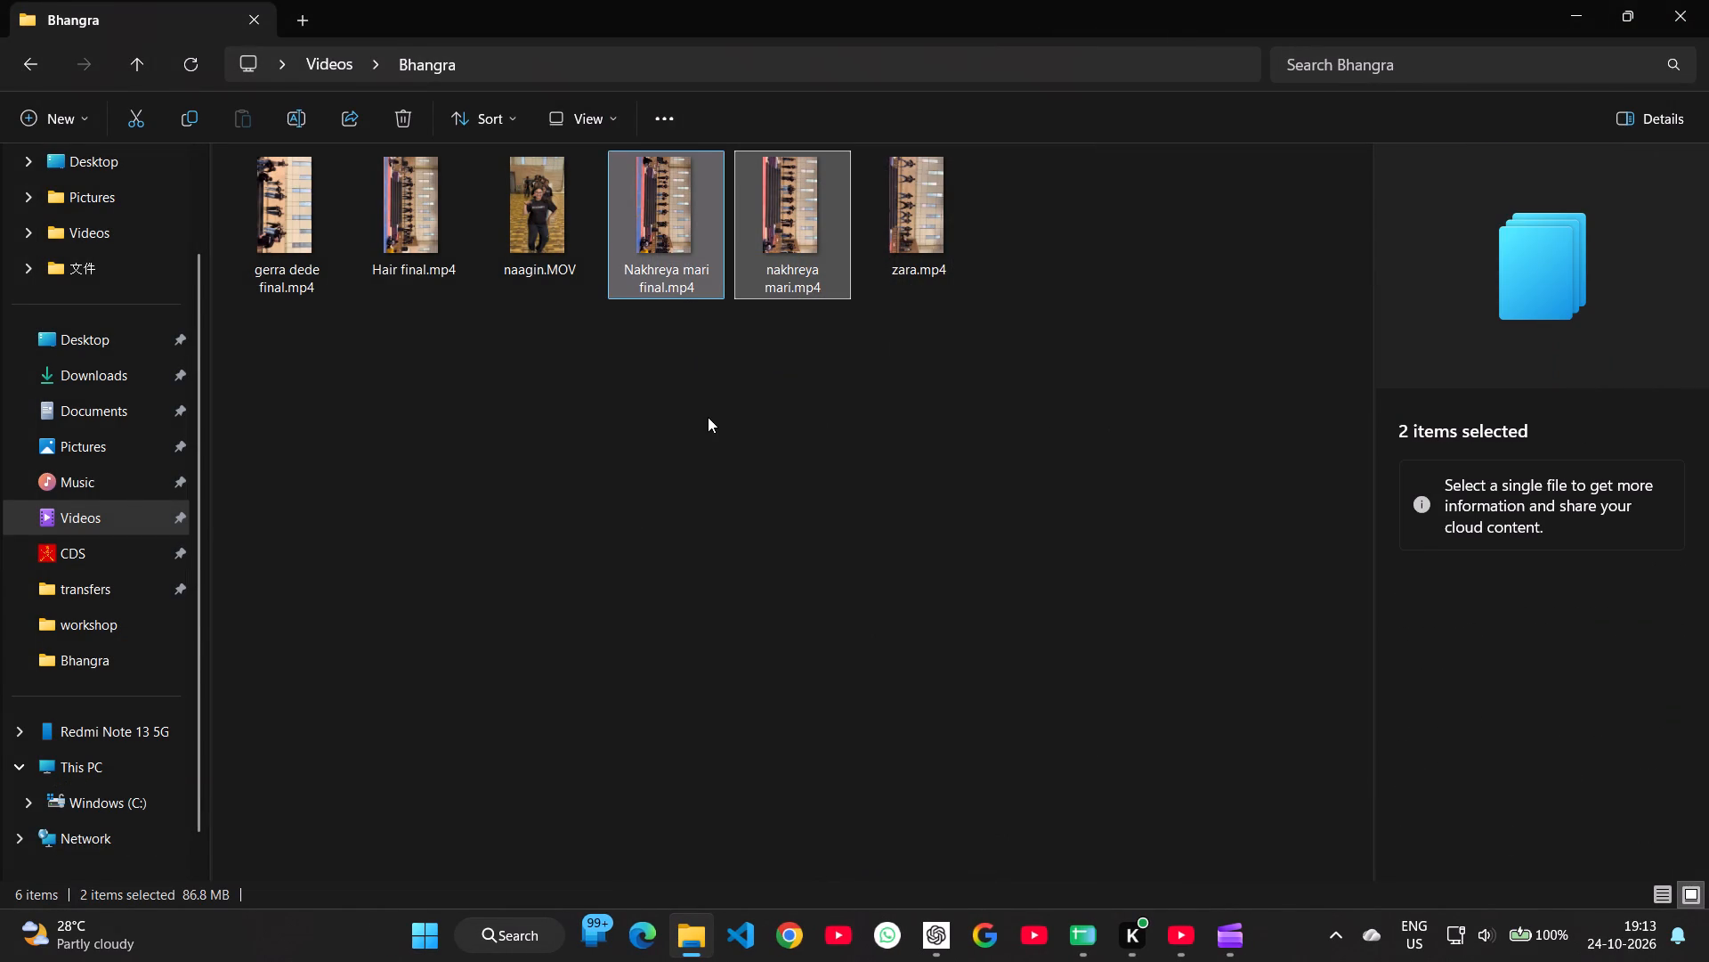
key(Delete)
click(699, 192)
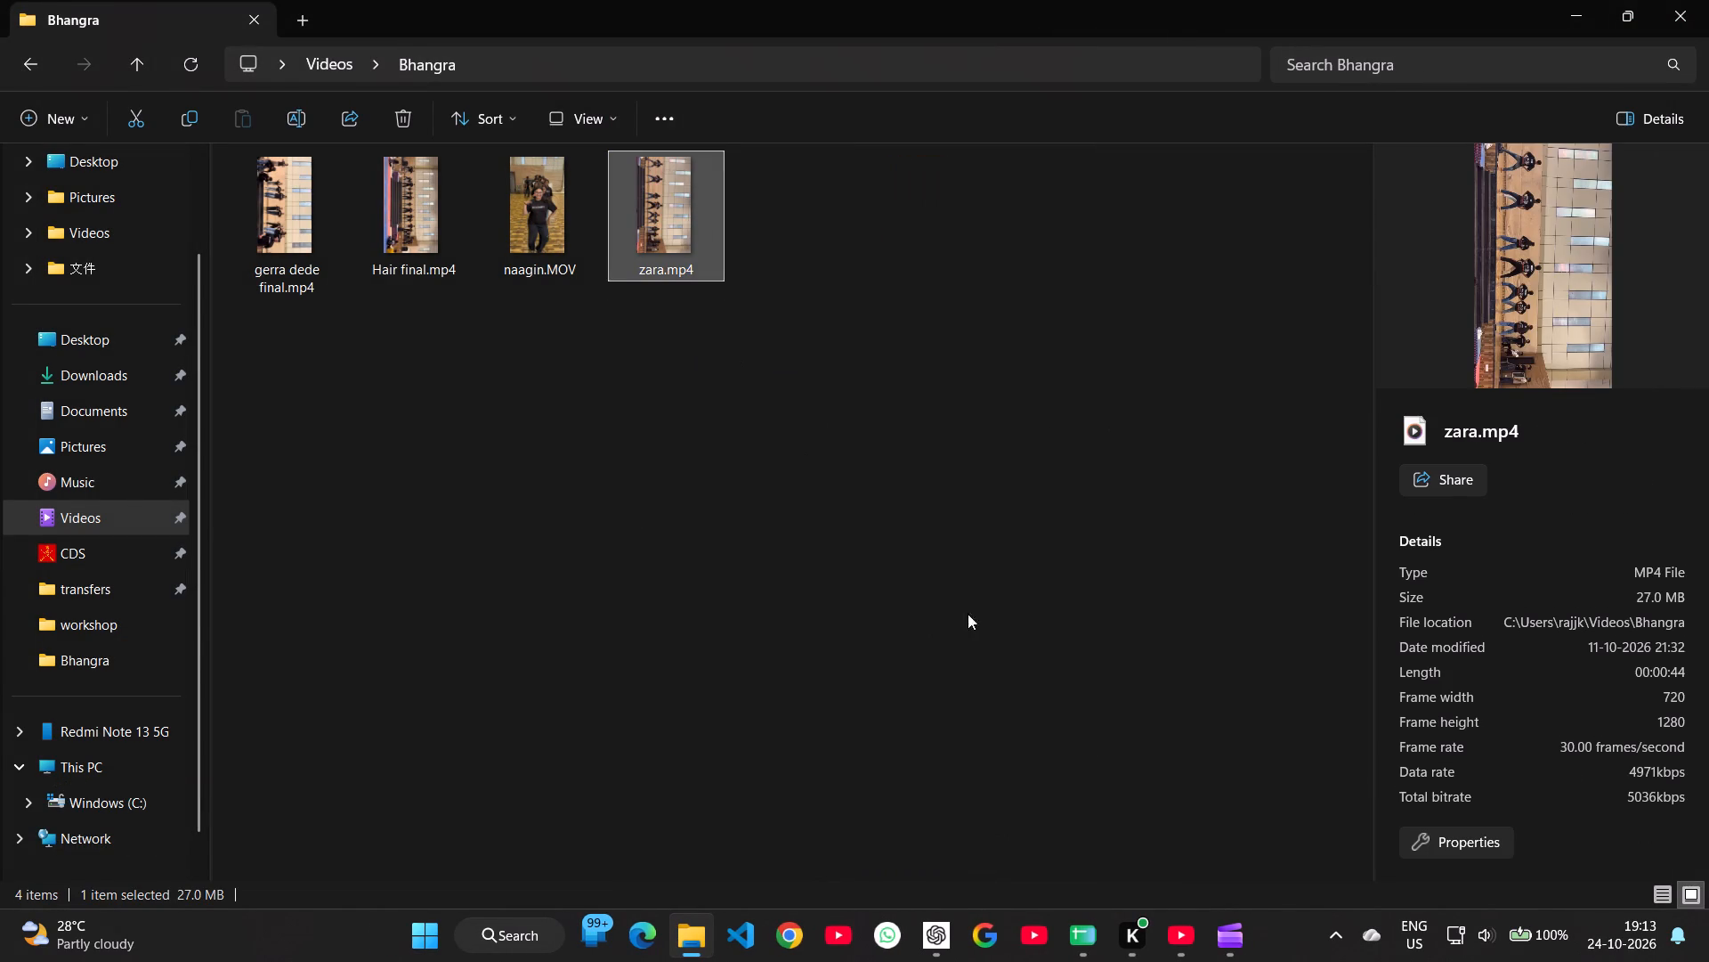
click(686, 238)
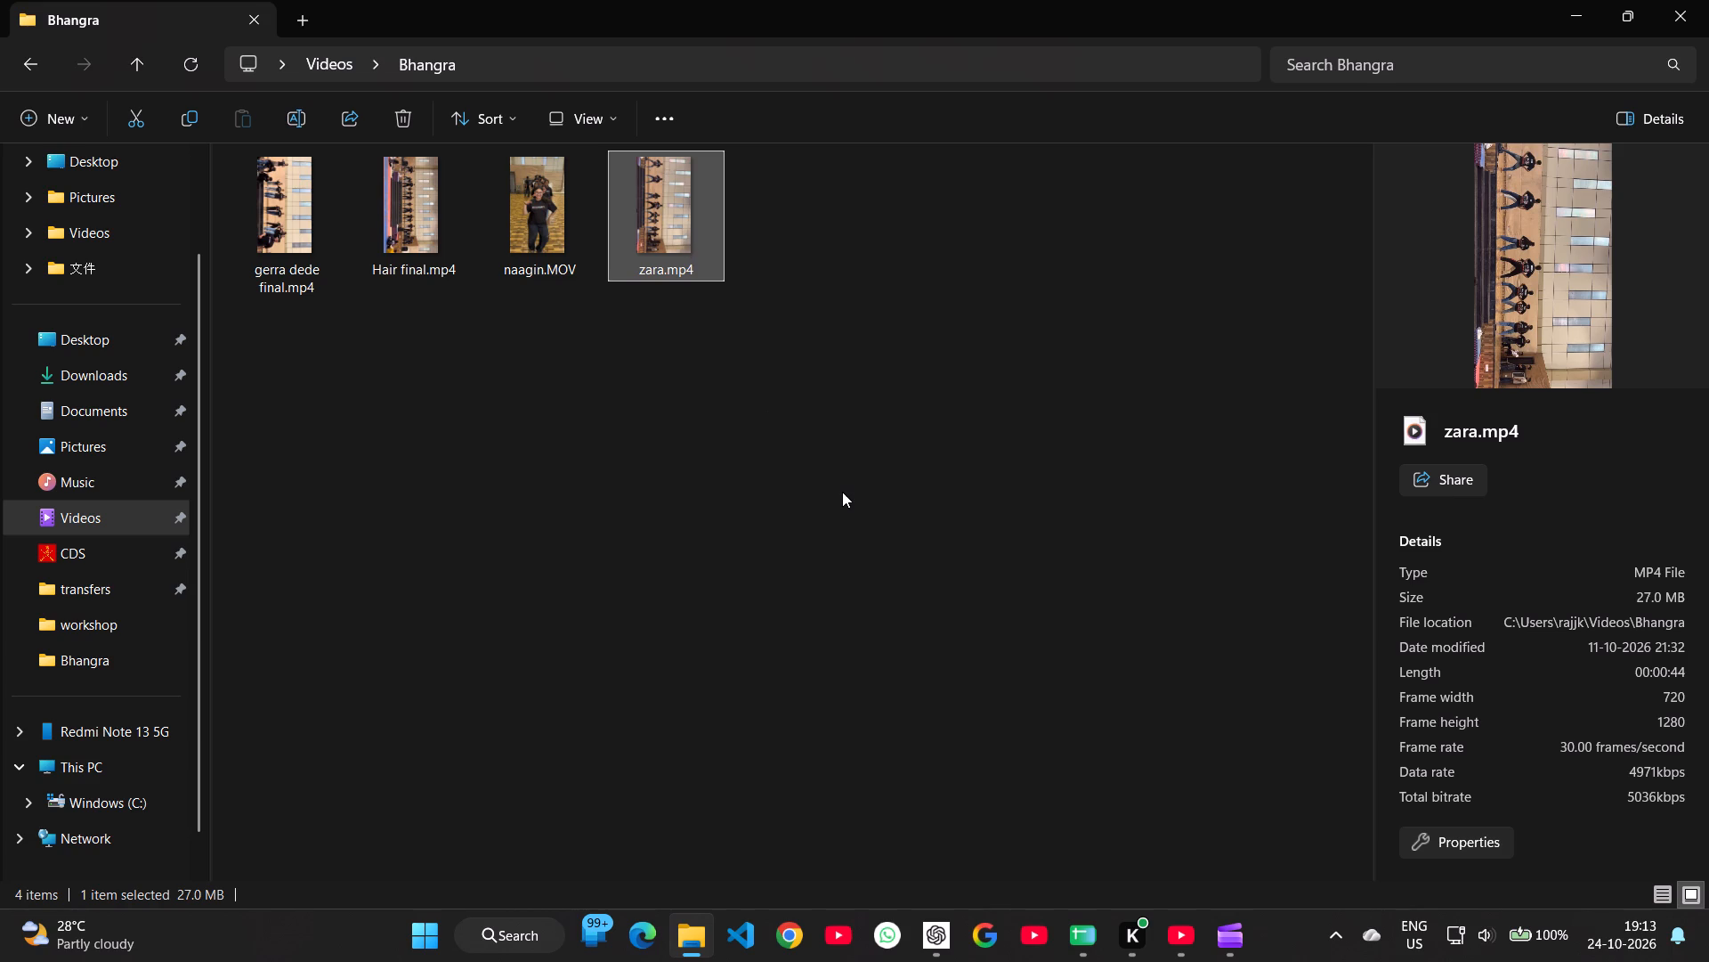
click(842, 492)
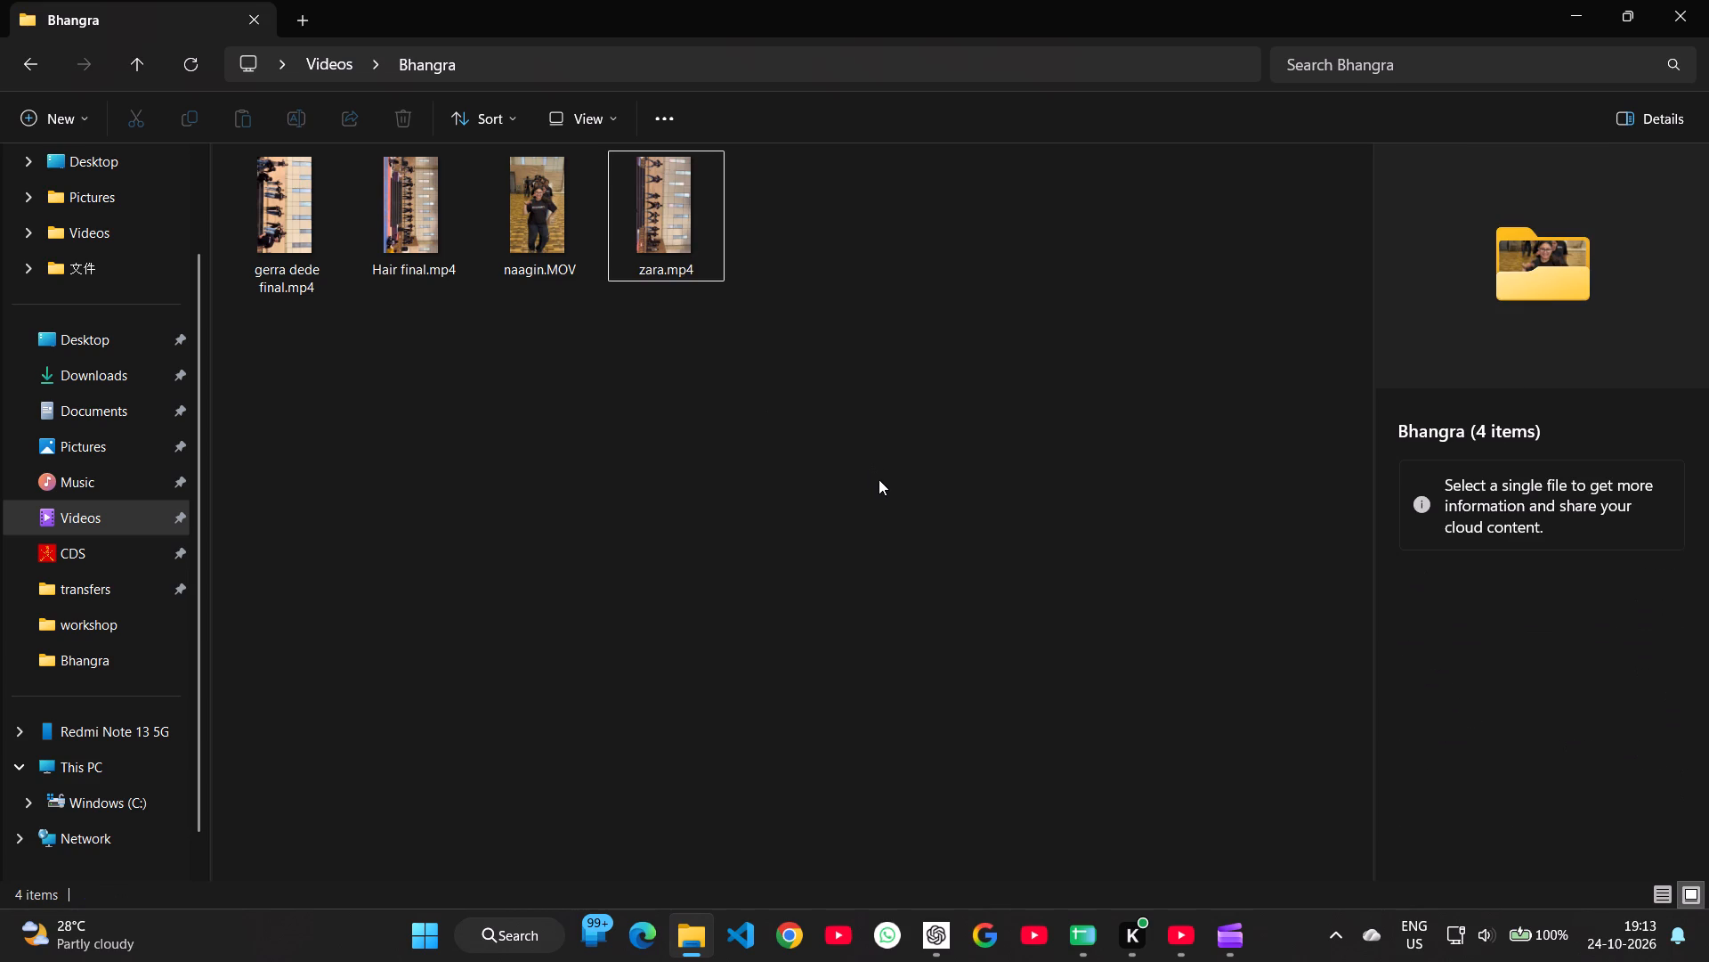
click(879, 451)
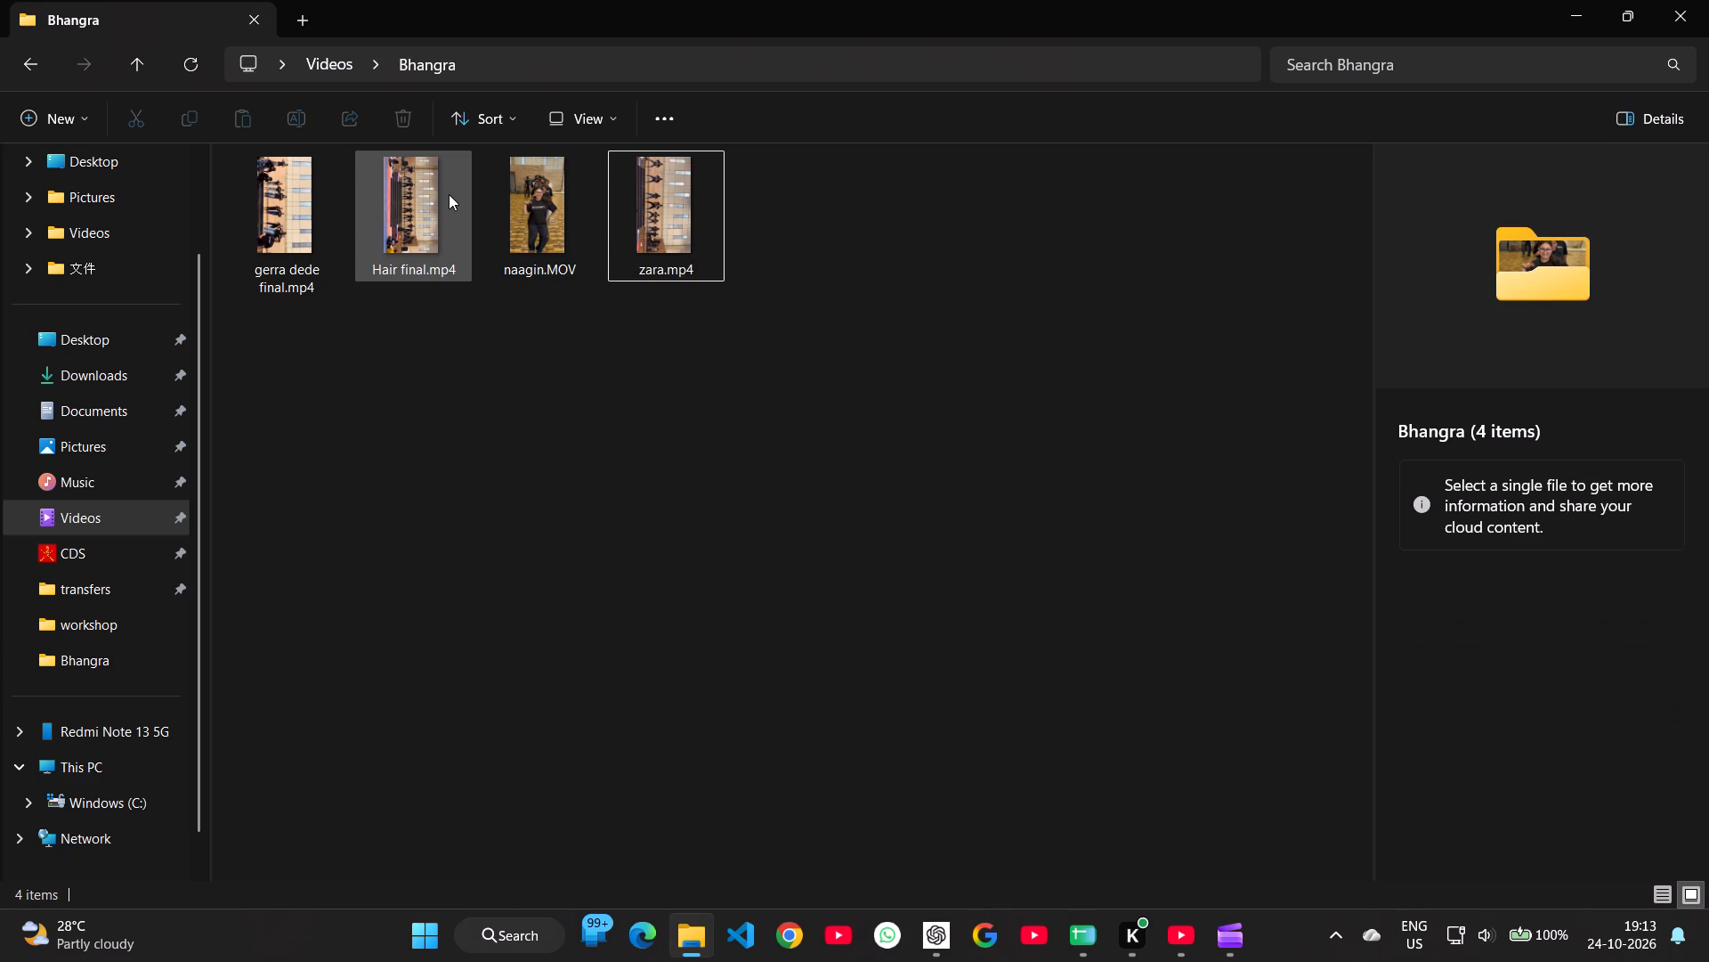
Switch to Clipchamp, dismiss its downloads list and close the app.
key(alt+Tab)
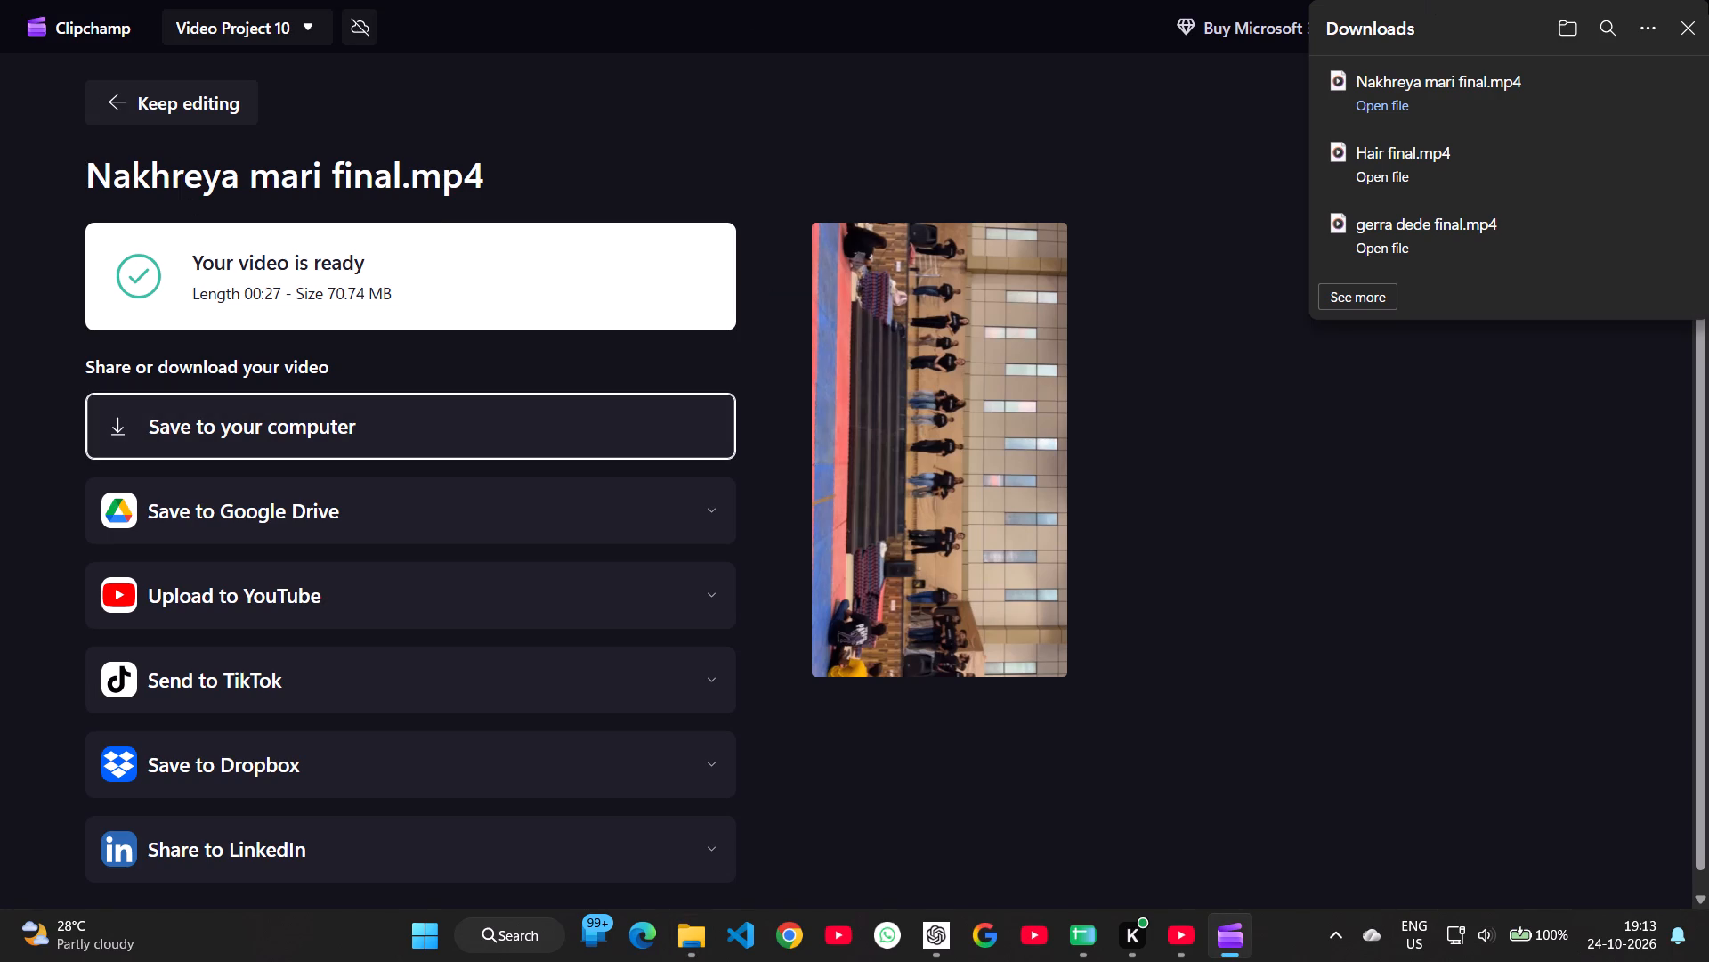
click(1708, 0)
click(1679, 22)
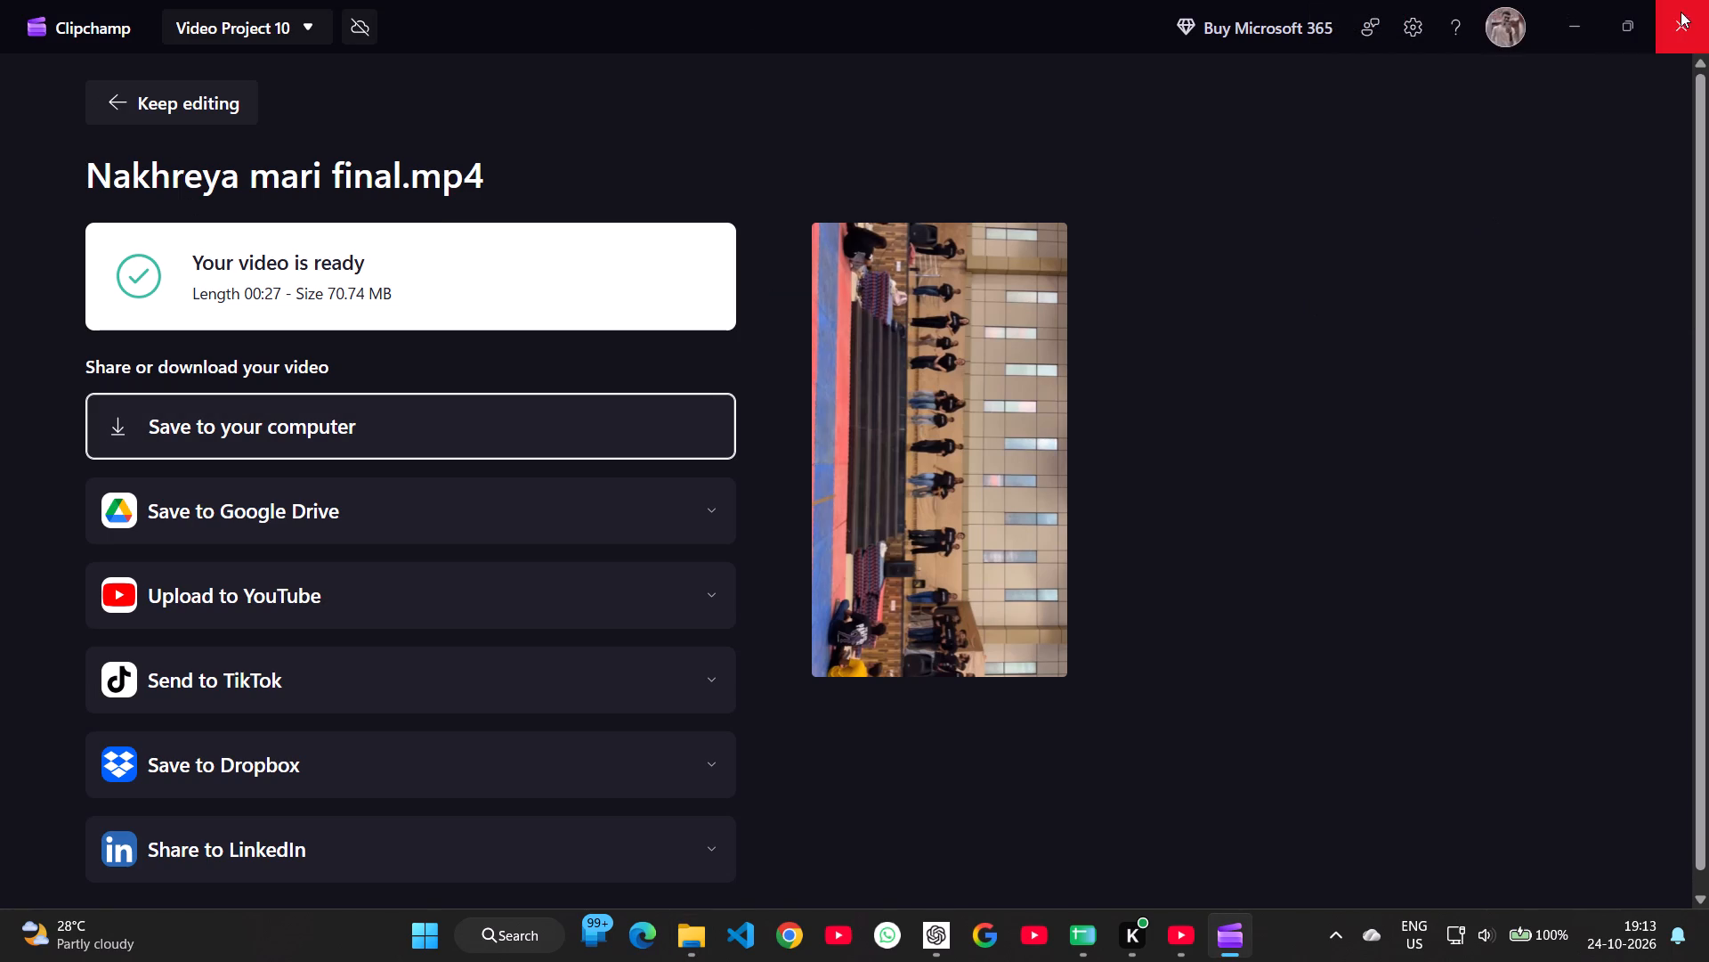
click(1685, 10)
Switch to the YouTube Studio window showing the channel's Shorts.
key(alt+Tab)
key(alt+Tab)
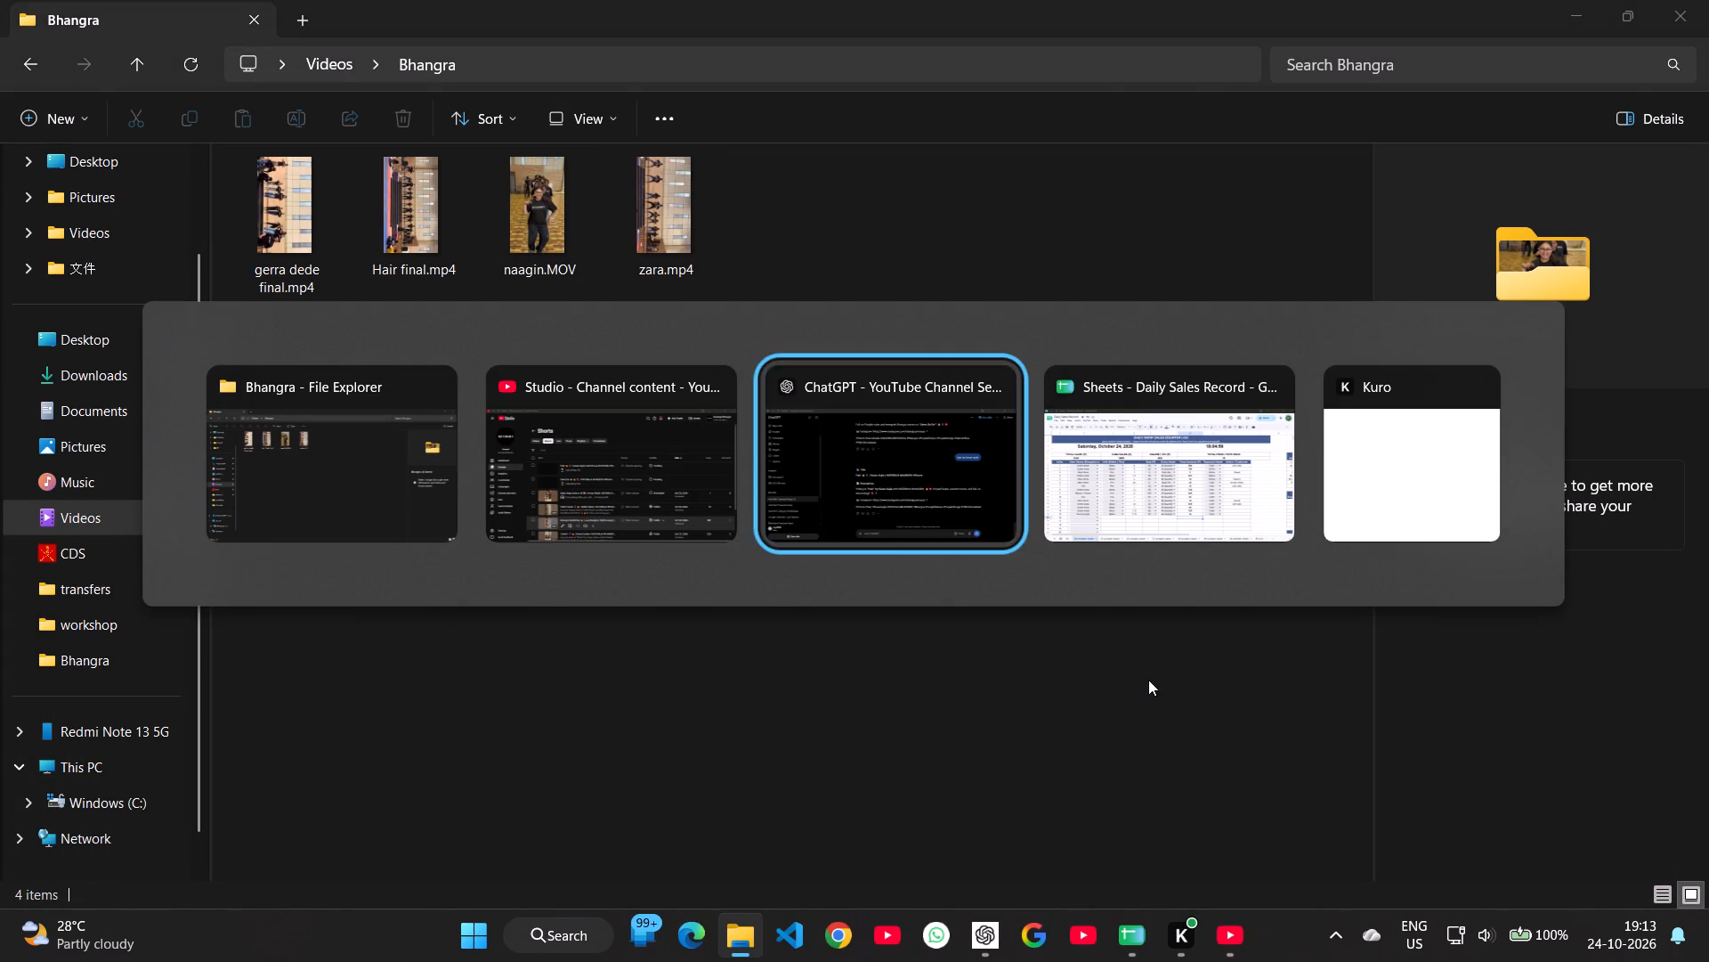
key(alt+Tab)
key(alt+Tab)
key(alt+Tab)
key(alt+Tab)
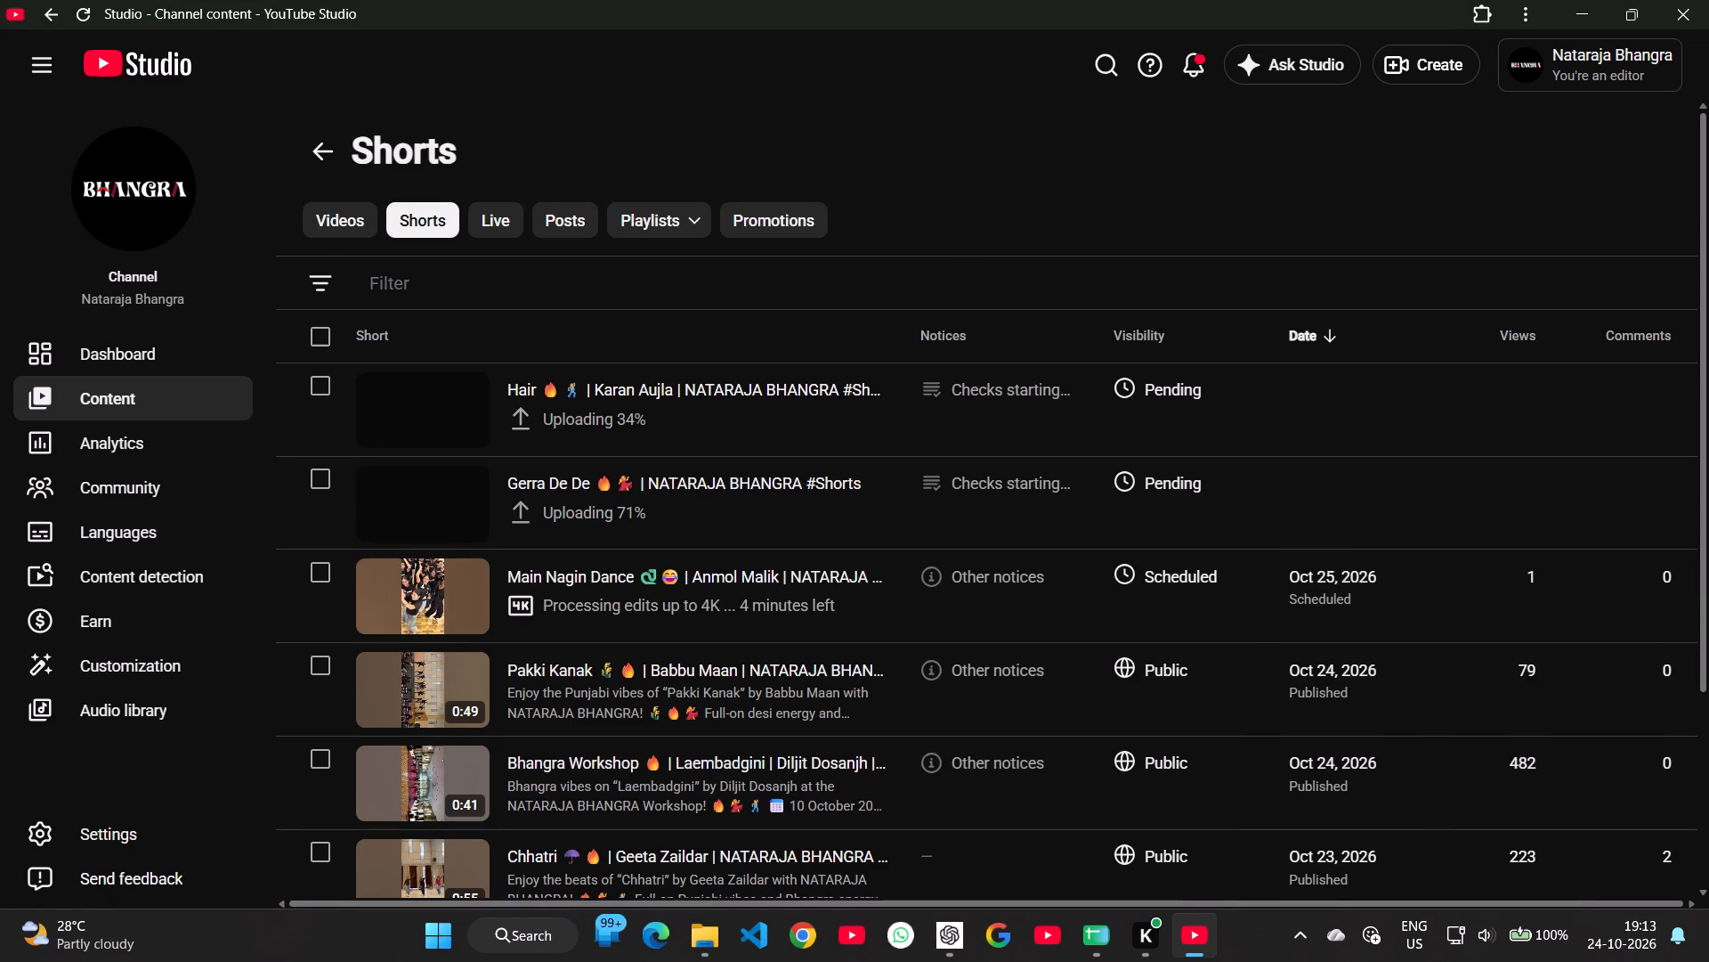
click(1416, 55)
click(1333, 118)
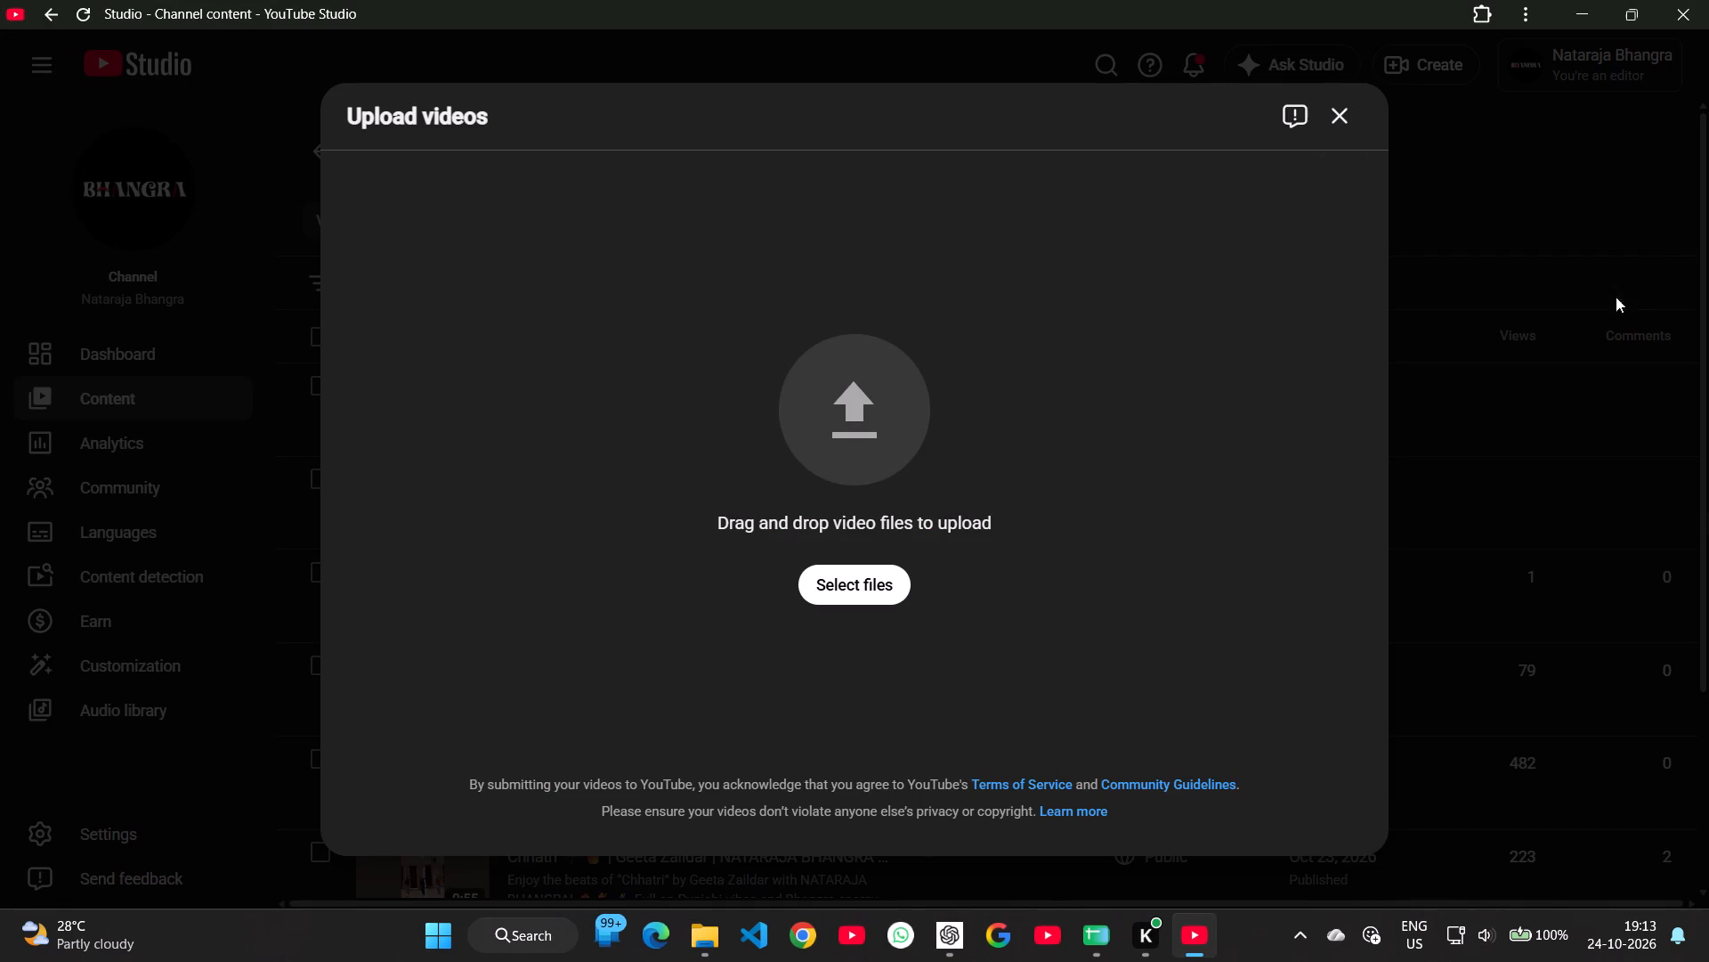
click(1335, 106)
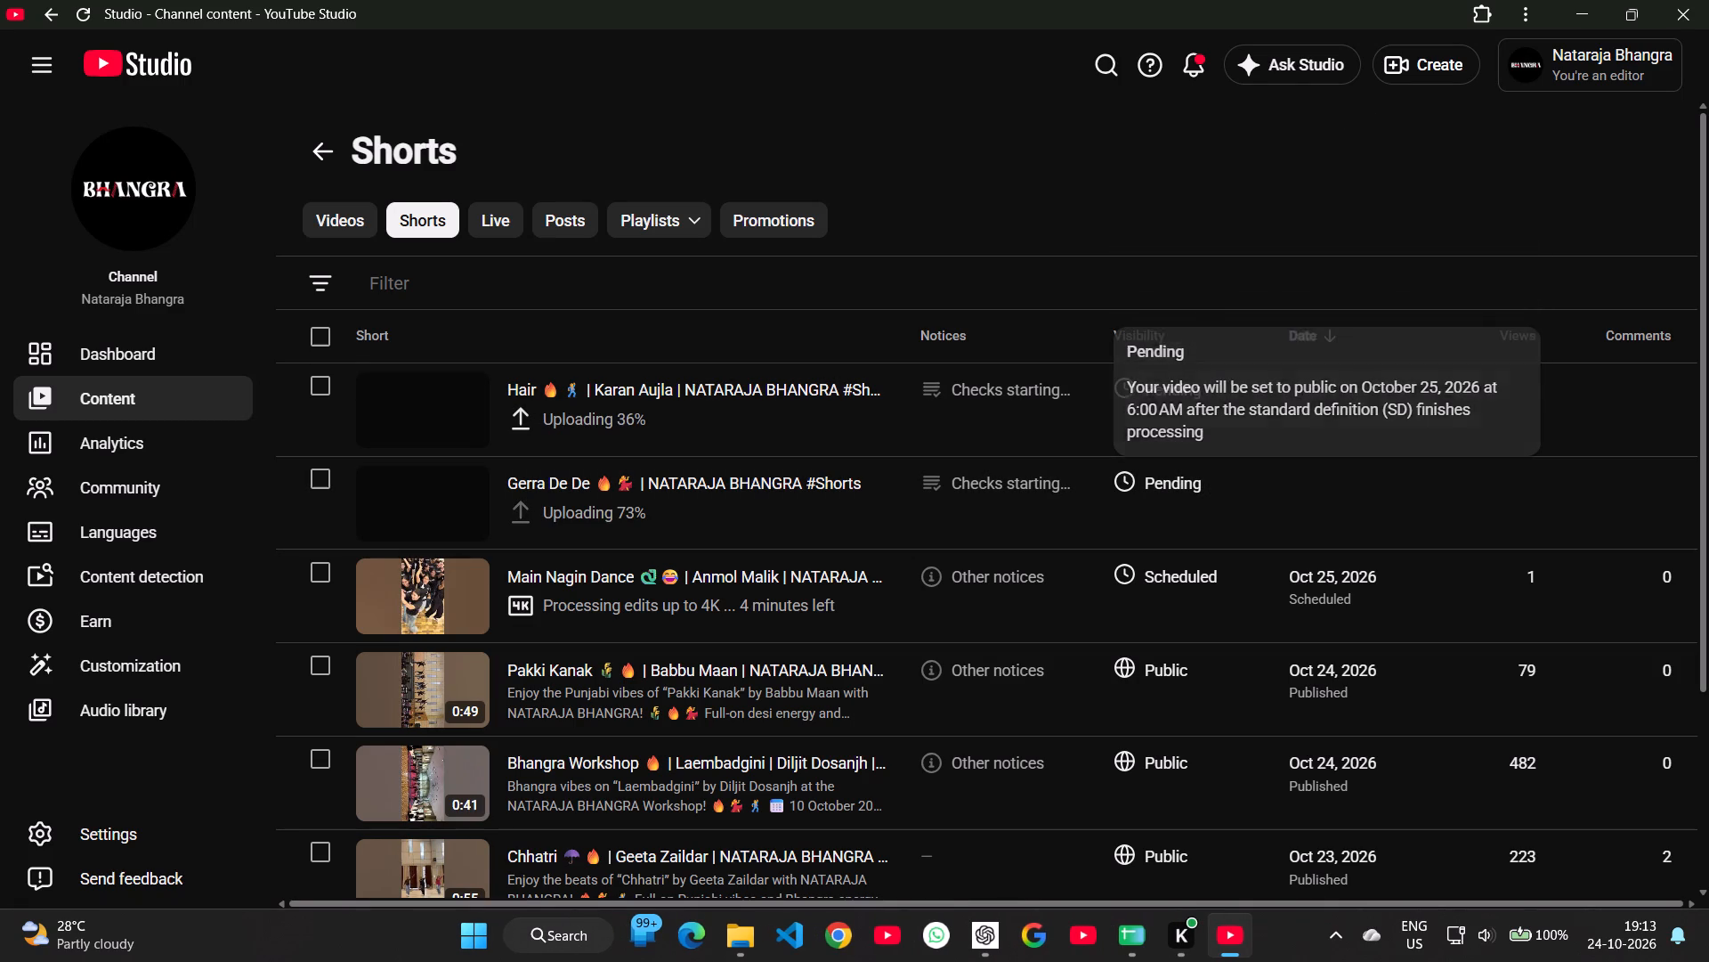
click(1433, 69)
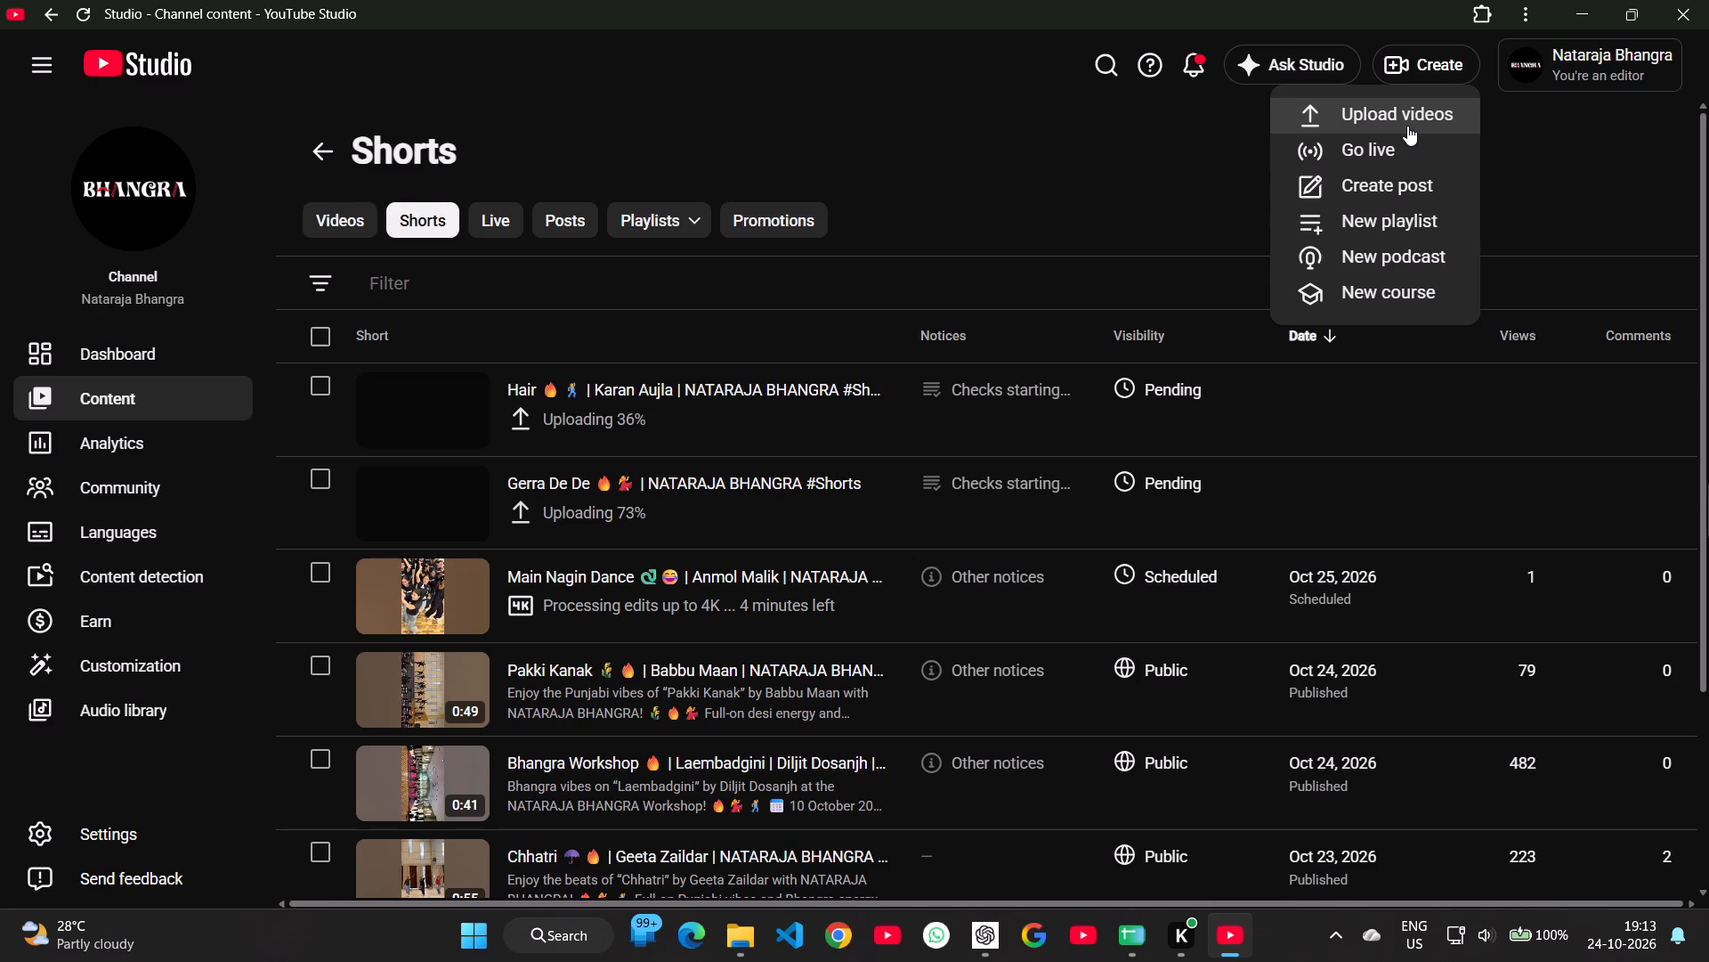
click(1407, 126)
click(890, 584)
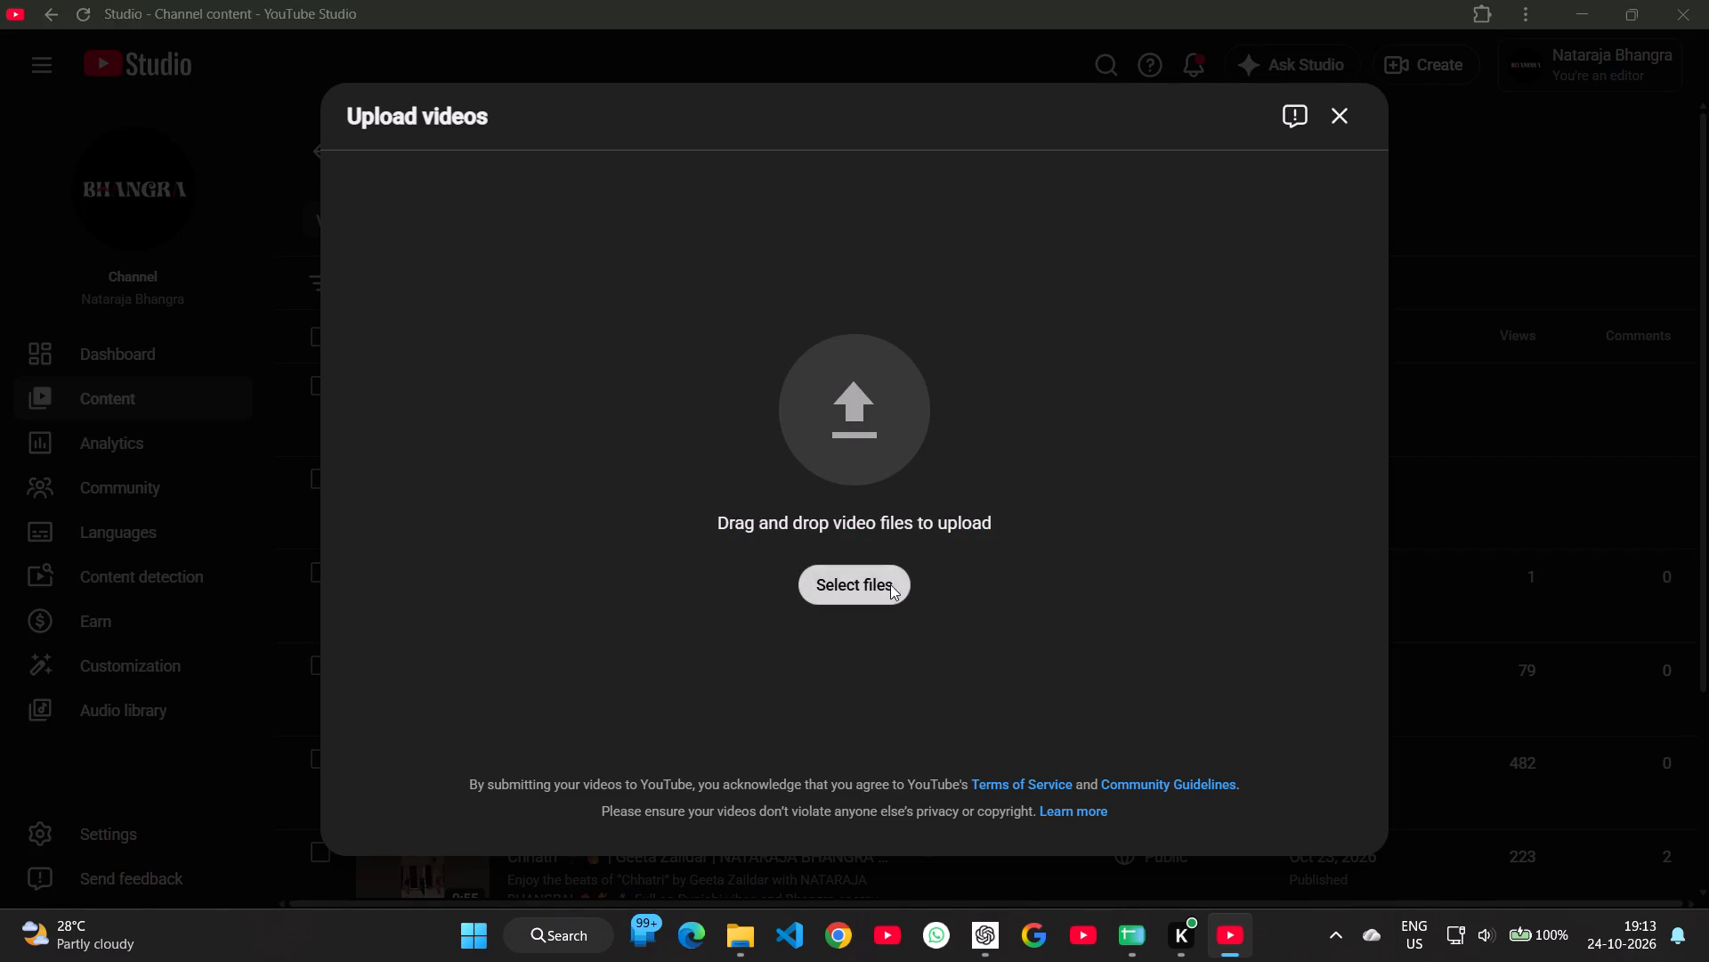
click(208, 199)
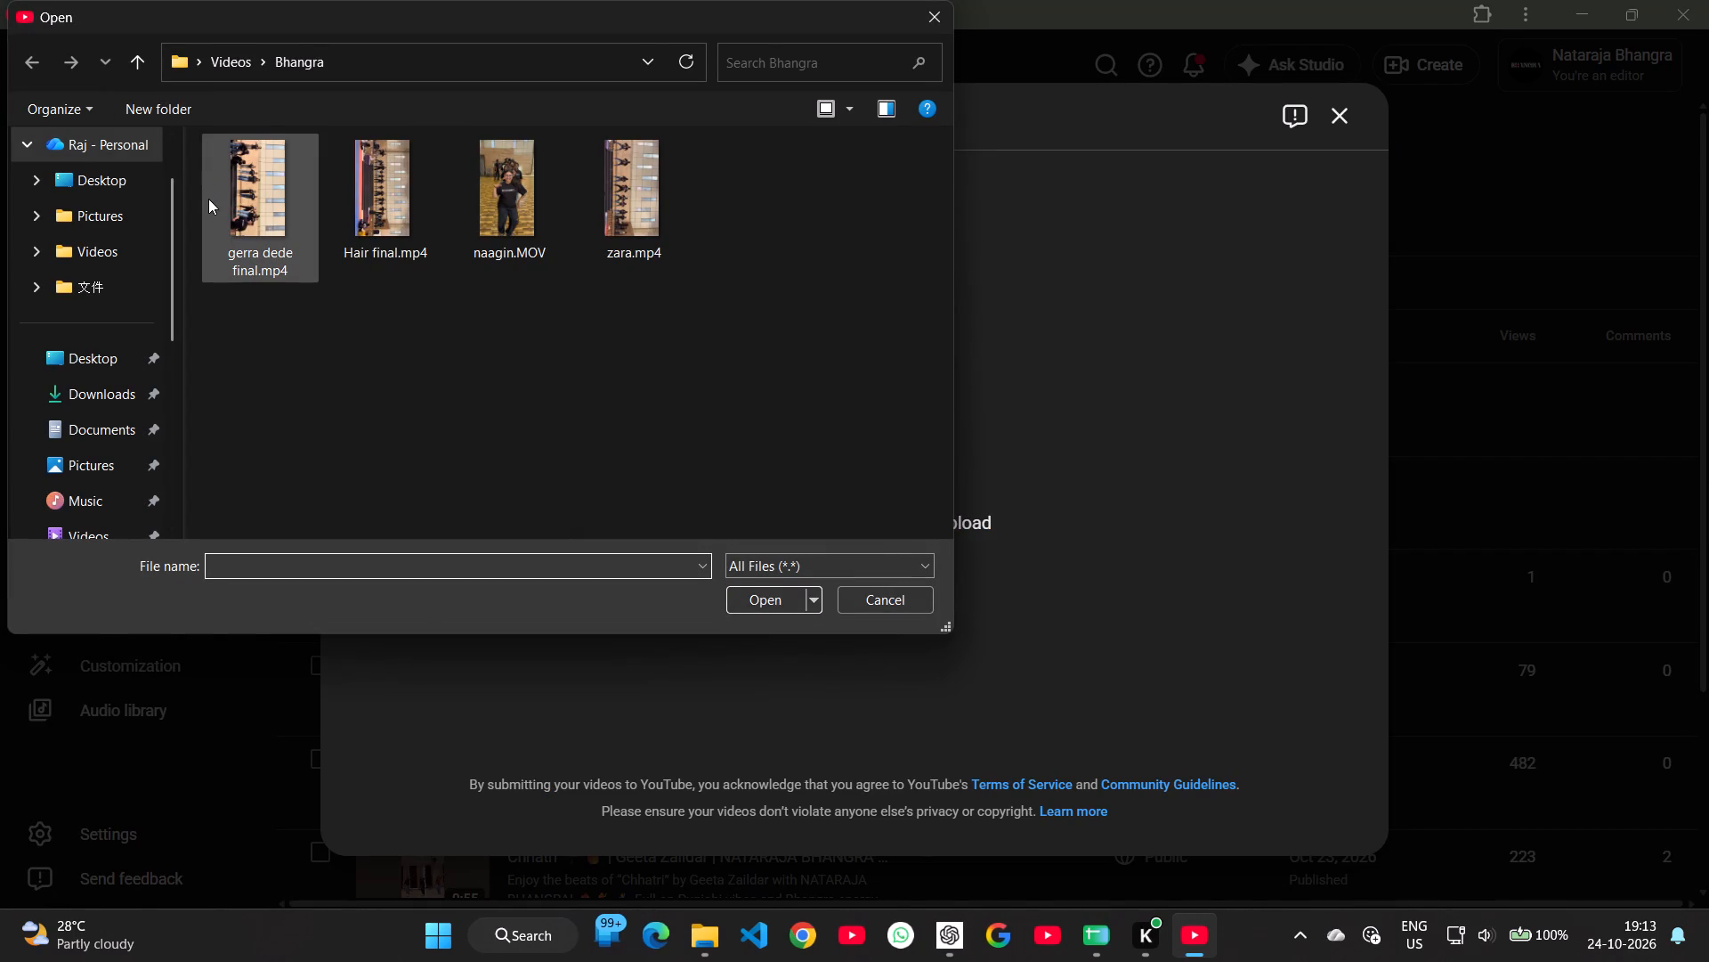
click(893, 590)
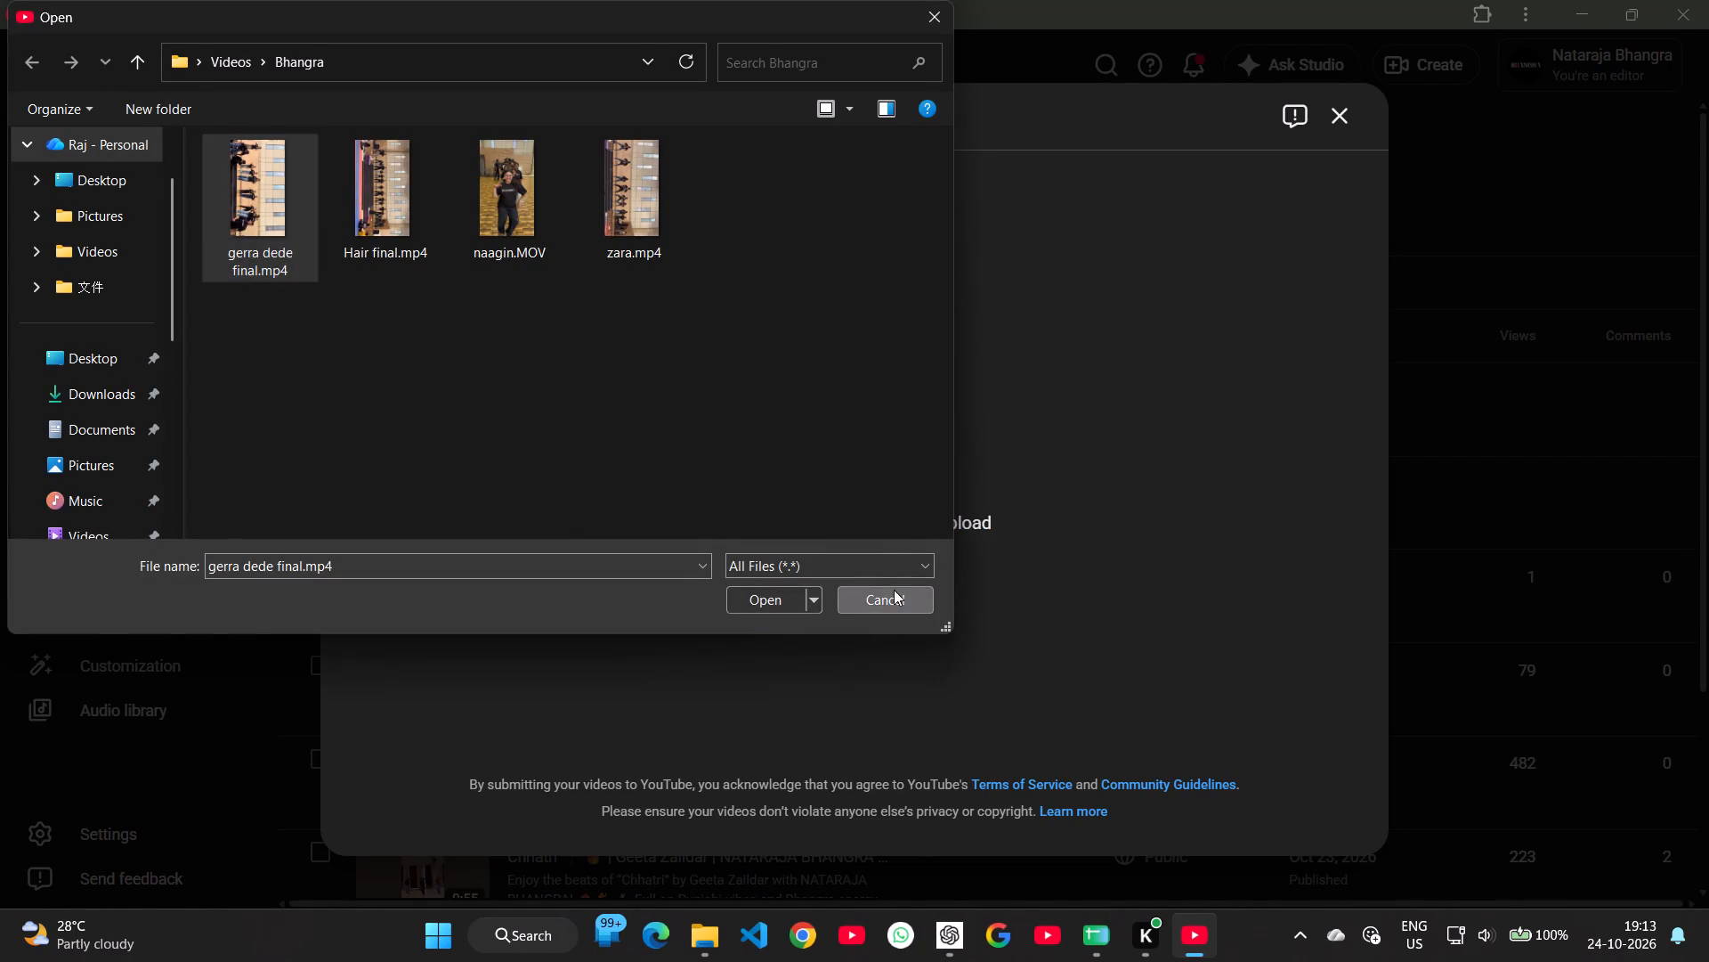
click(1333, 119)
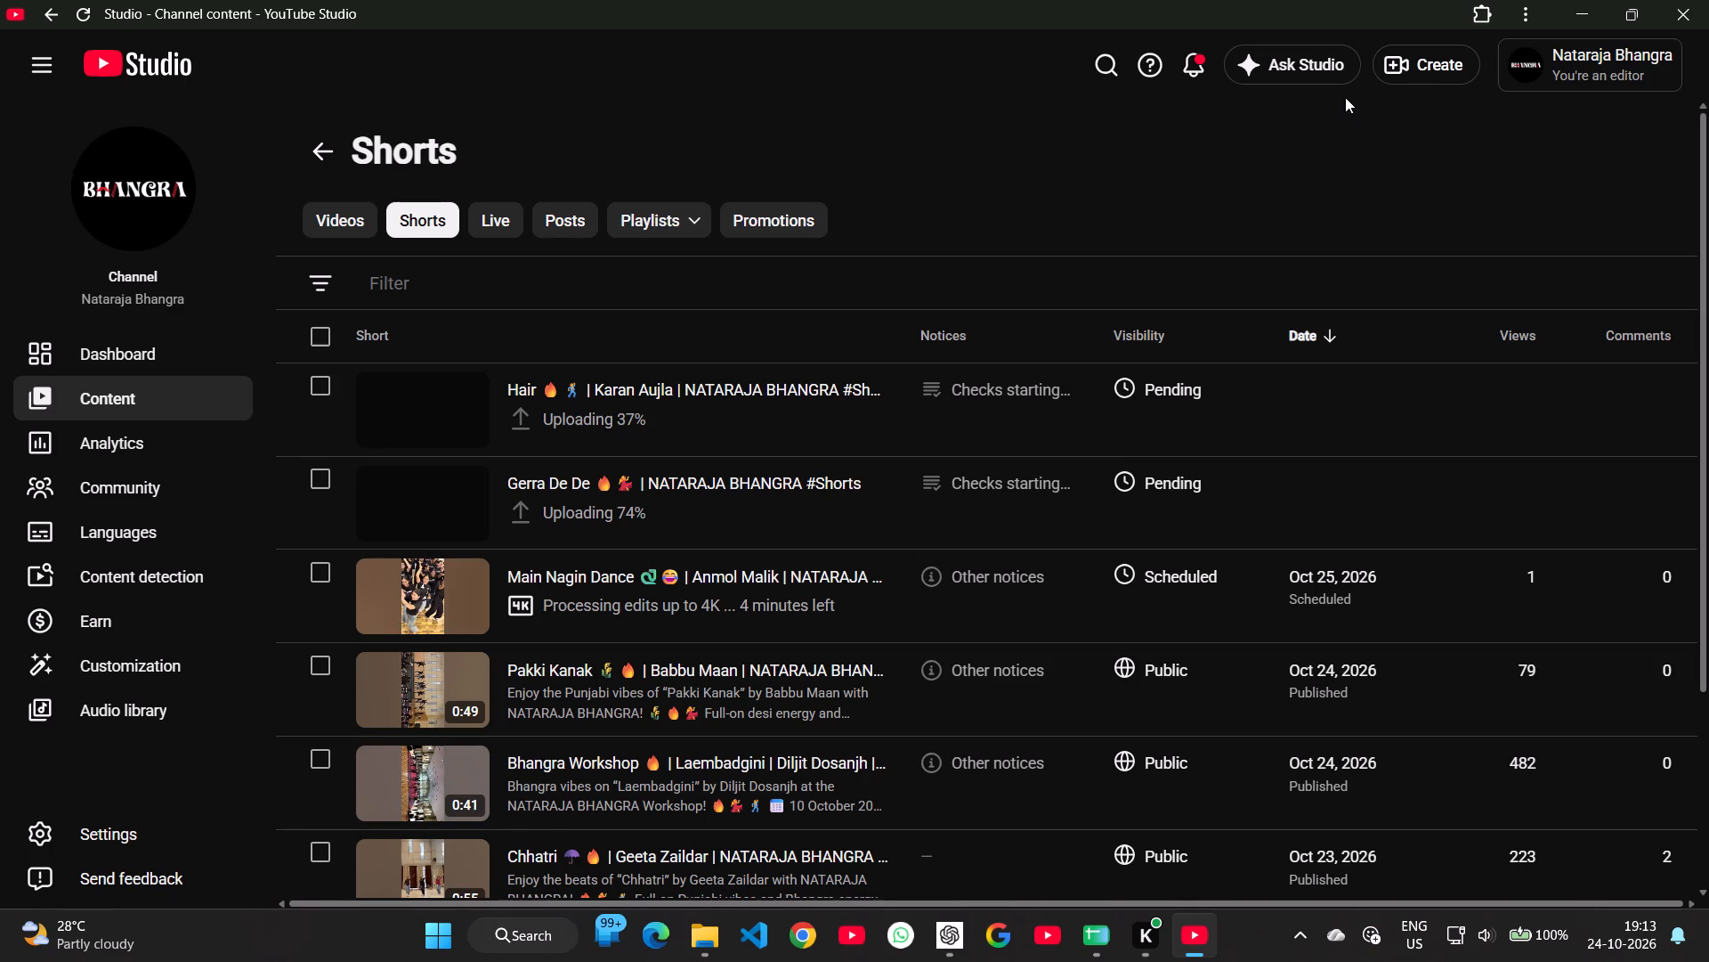
Start a new video upload with zara.mp4 from the Bhangra folder.
click(1402, 57)
click(1311, 122)
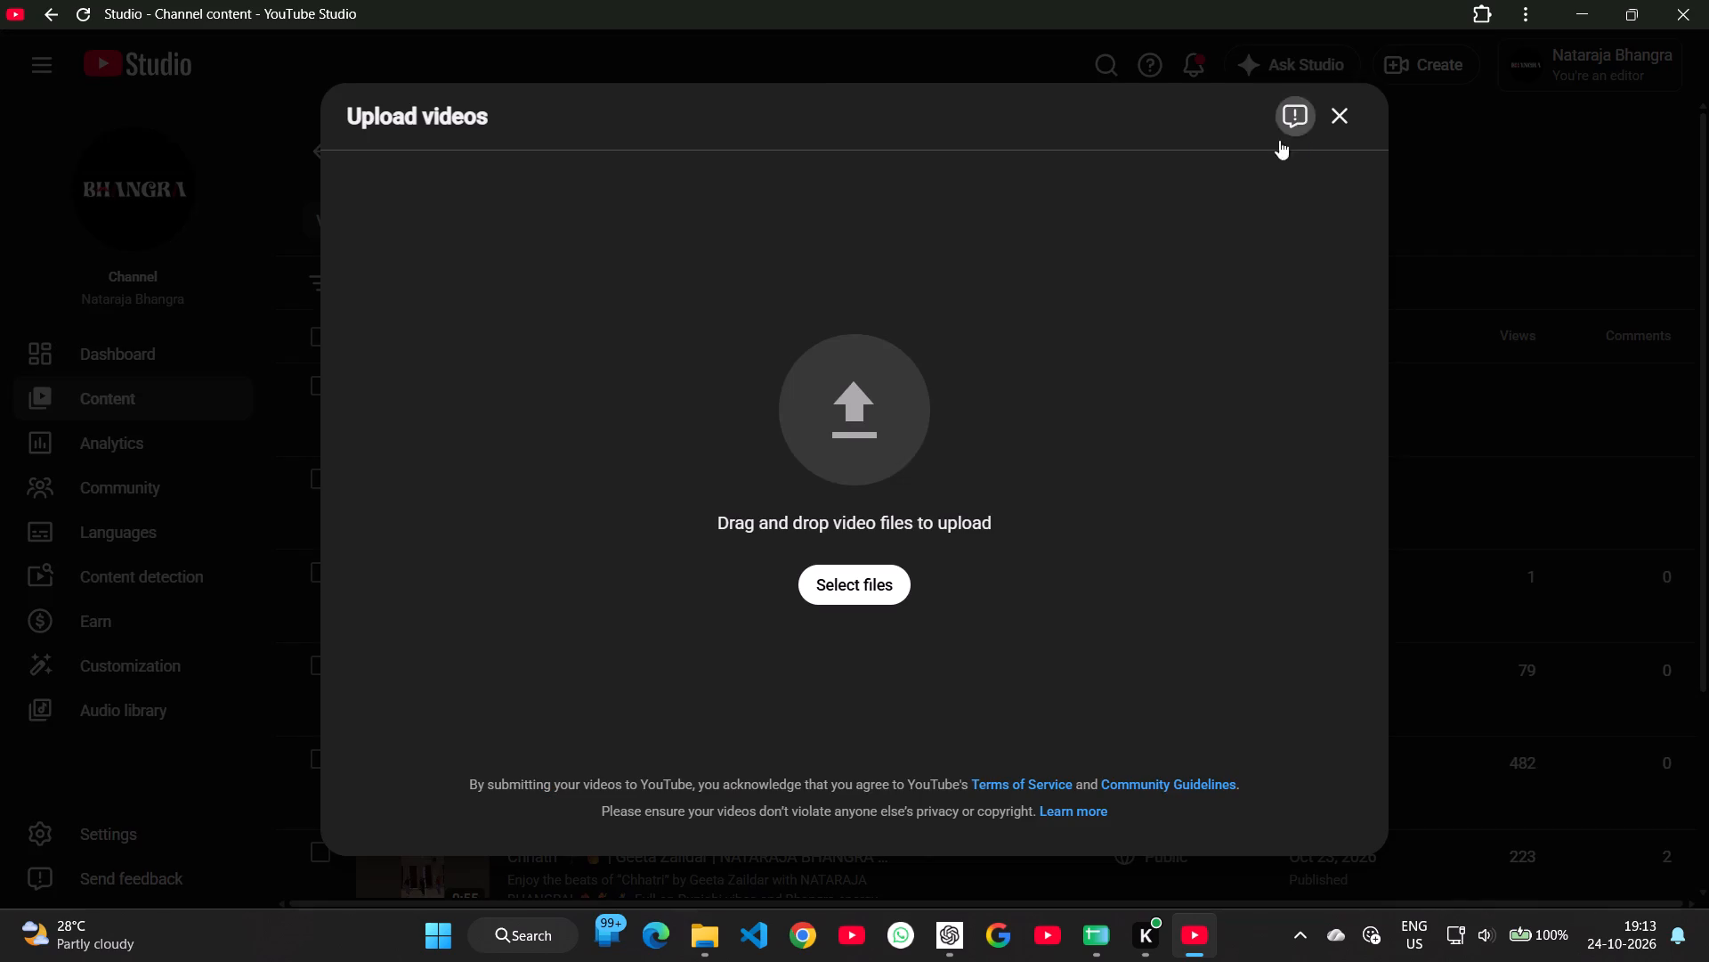
click(835, 586)
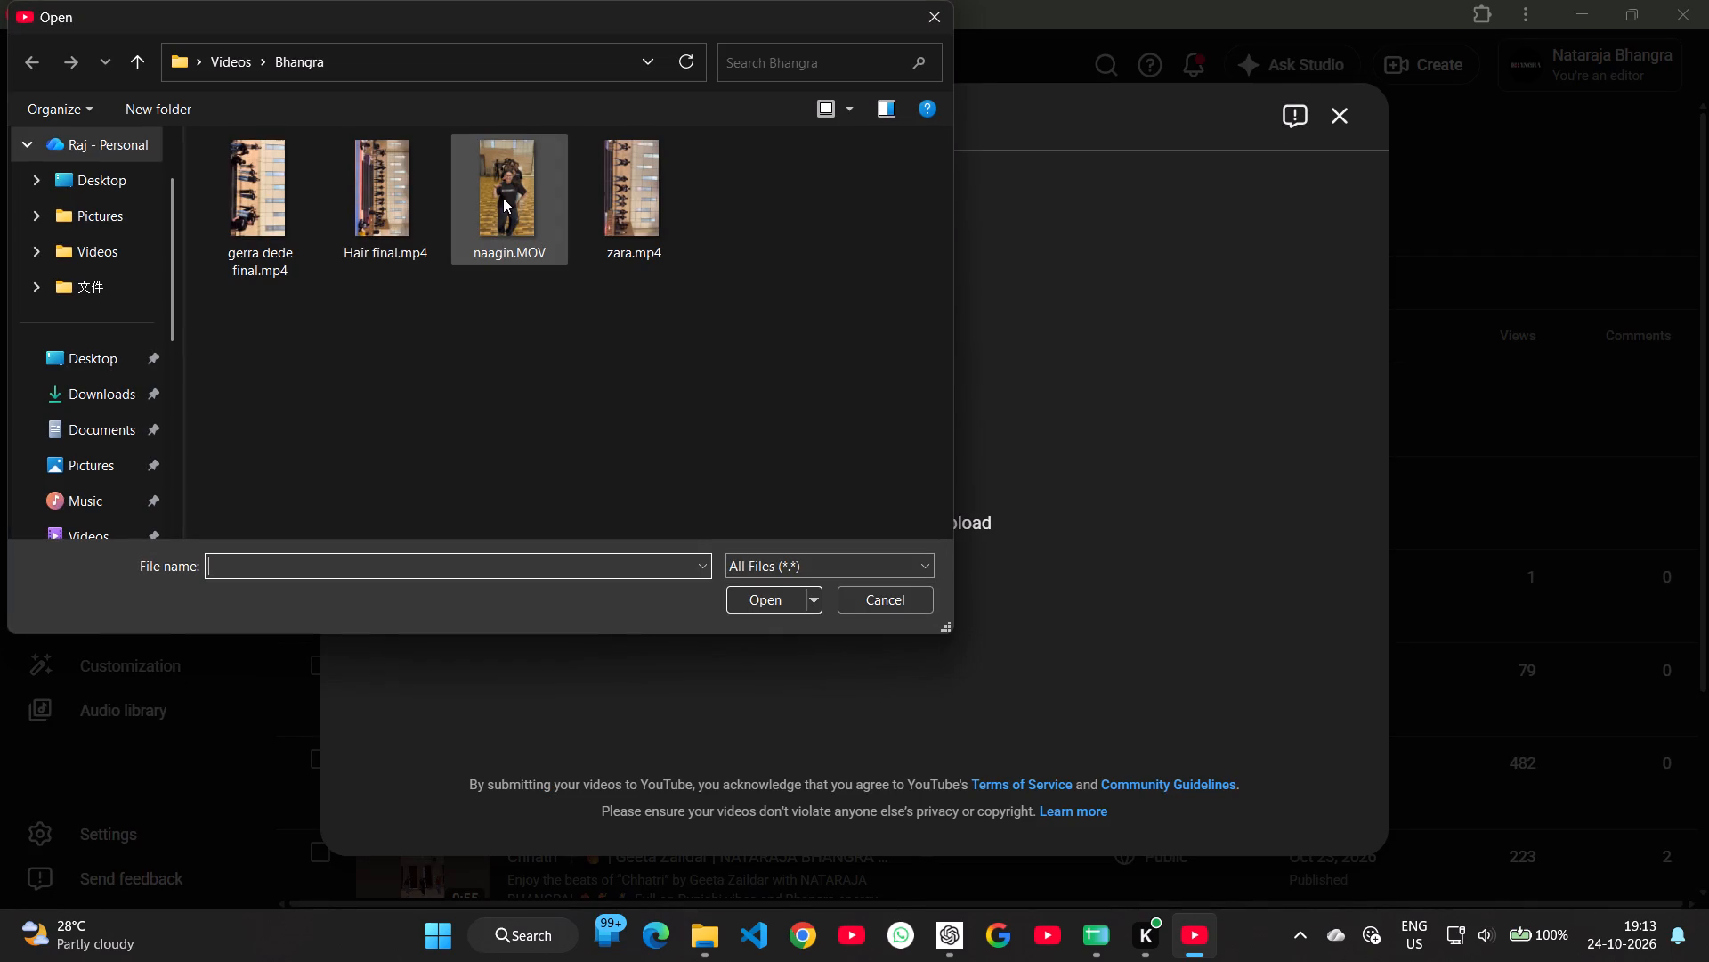
click(669, 247)
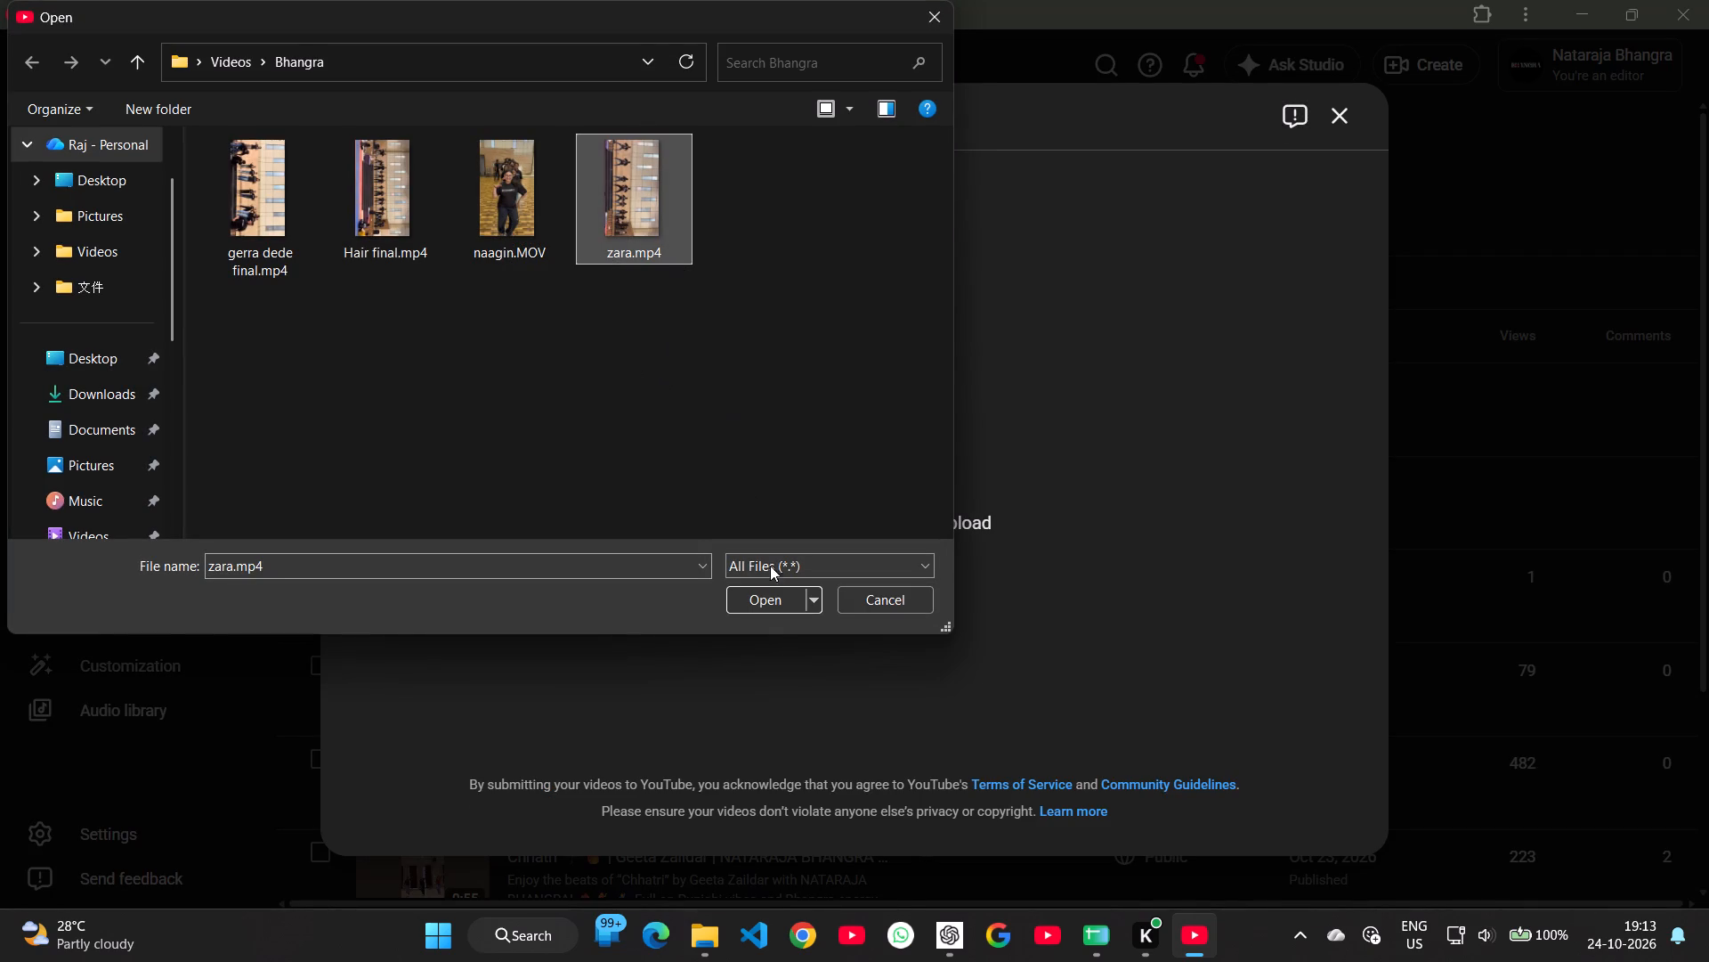
click(773, 607)
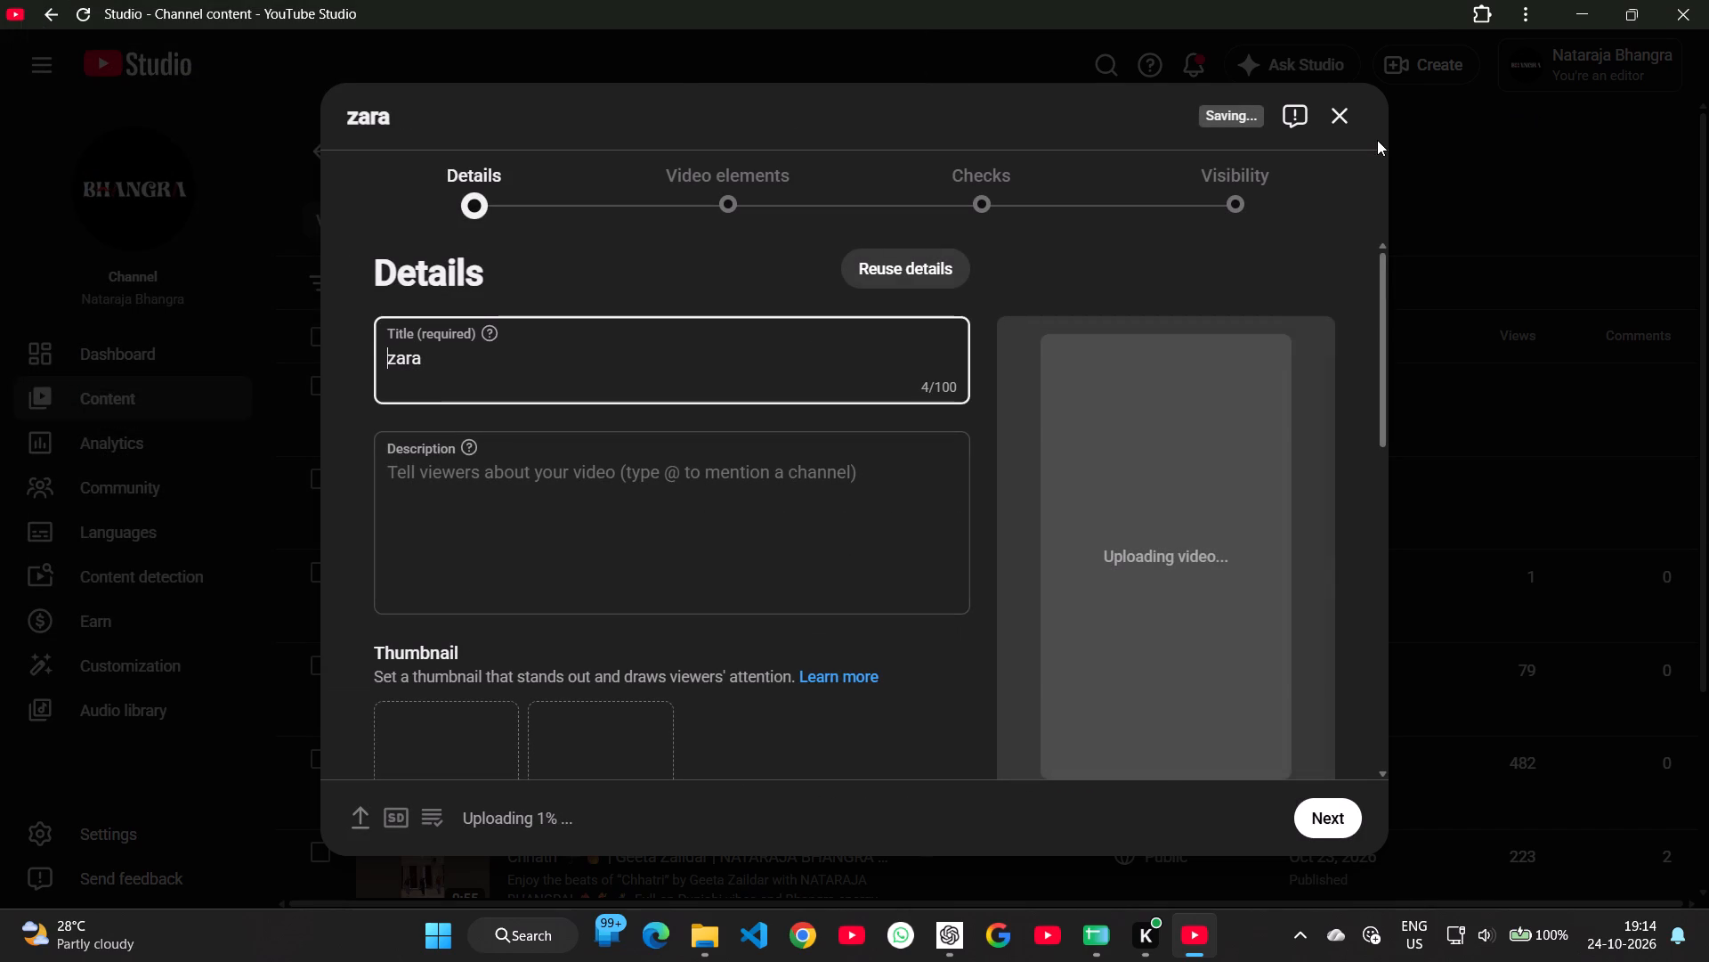
Search the web in a new browser window for "zara song" and look through the results.
key(ctrl+n)
text(zara song)
key(Return)
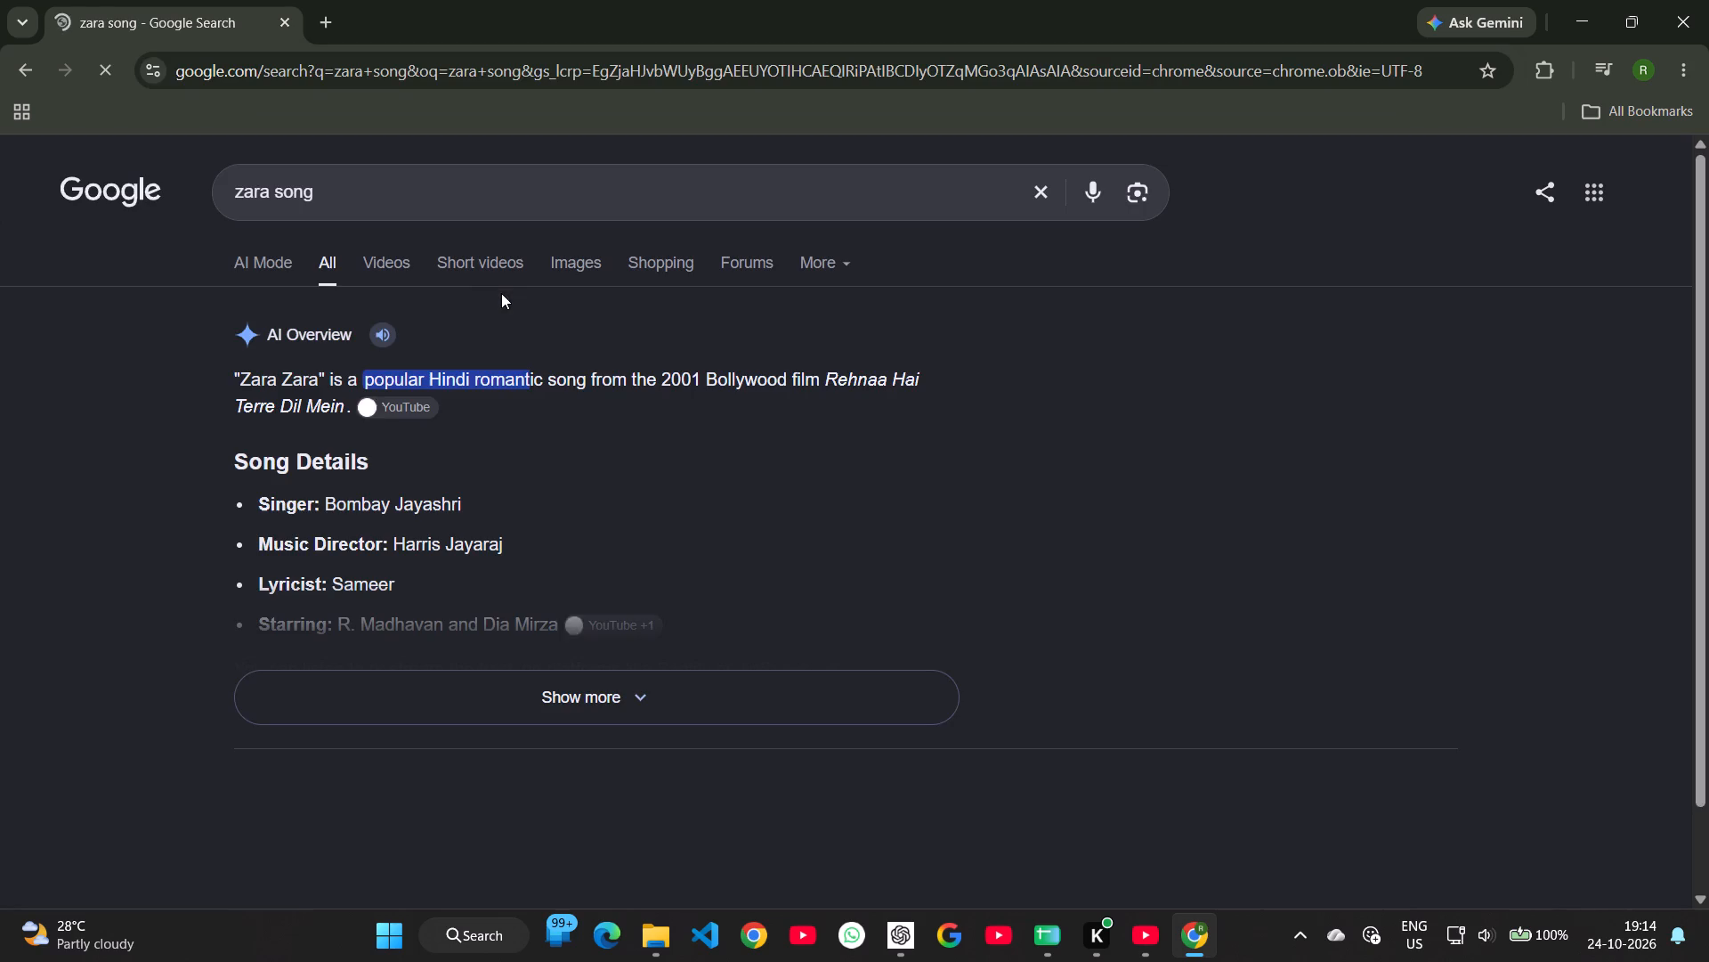
scroll(558, 531, down, 2)
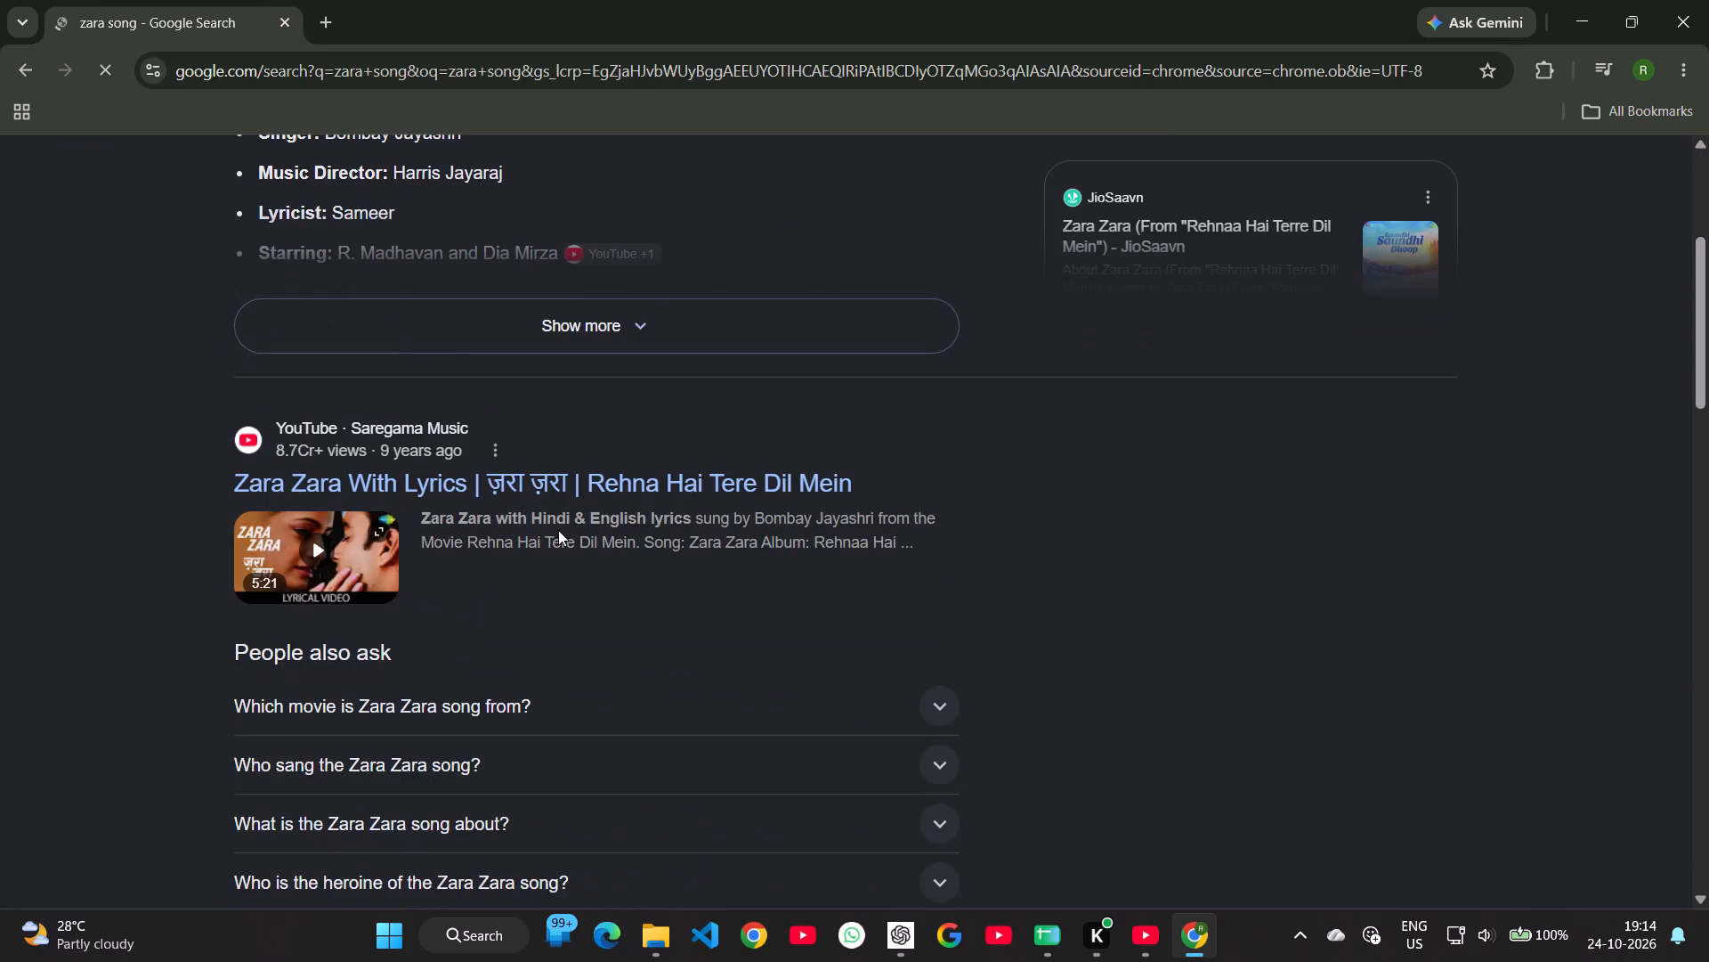
scroll(558, 530, down, 2)
scroll(558, 509, up, 7)
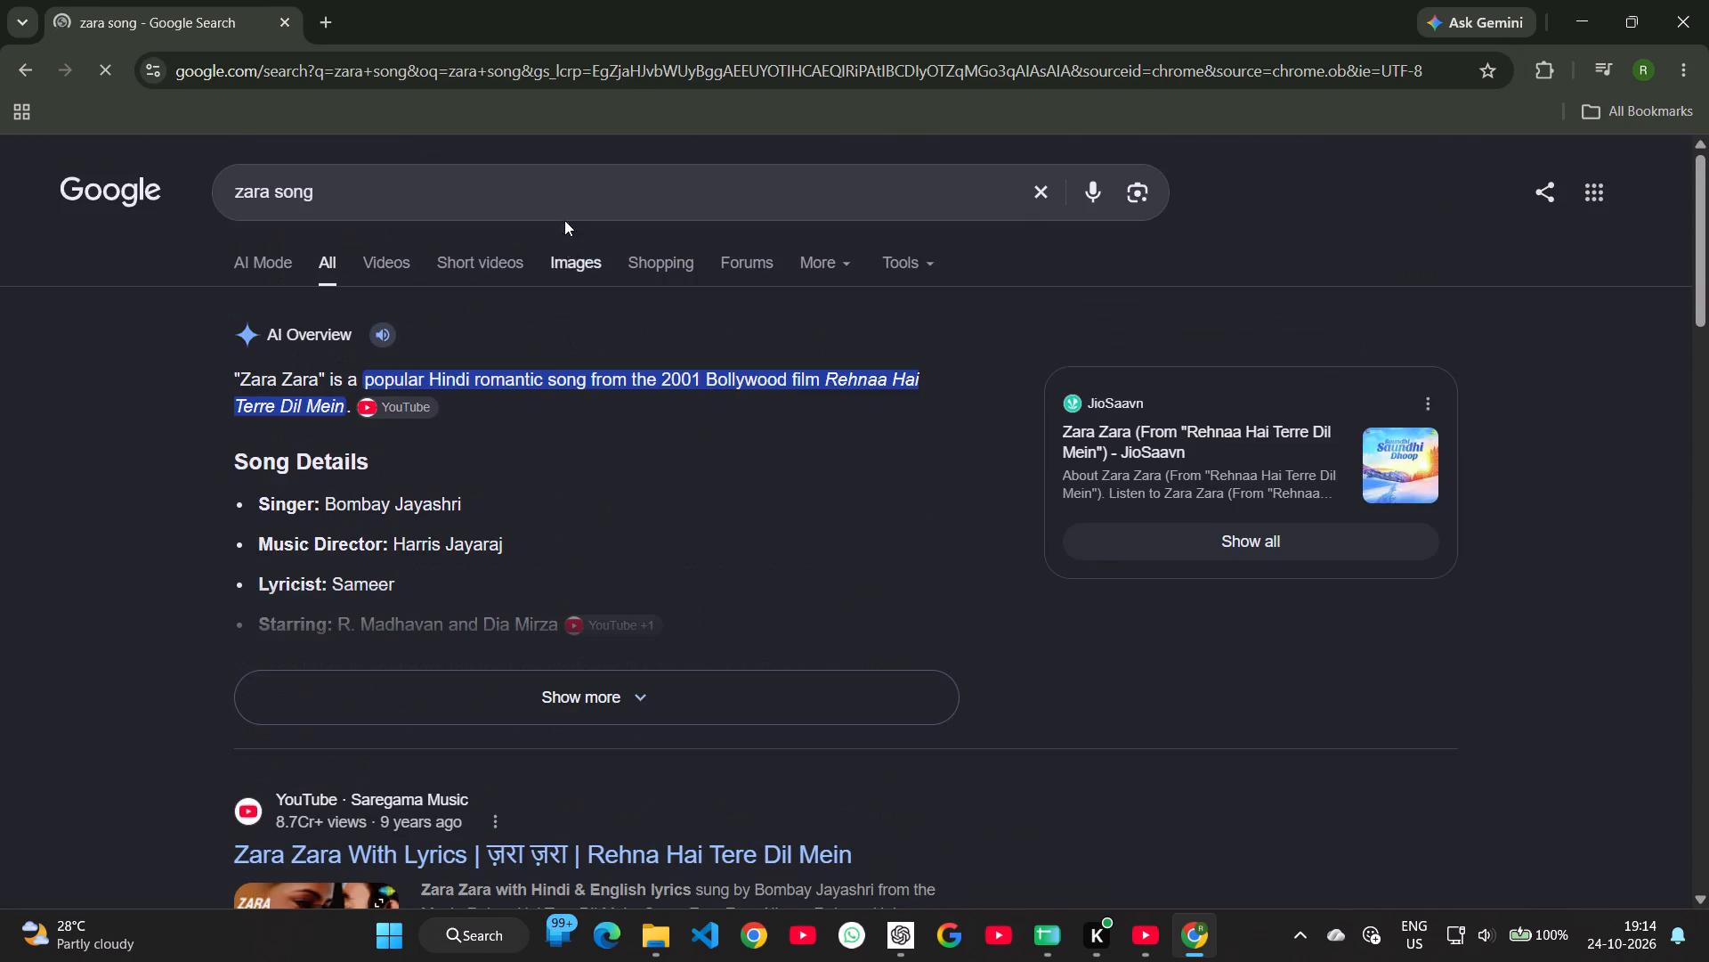
Refine the web search to "zara punjabi song", check the results for the artist, and close the browser window.
drag(564, 183, 273, 201)
click(273, 201)
text(punjabi)
key(space)
key(Return)
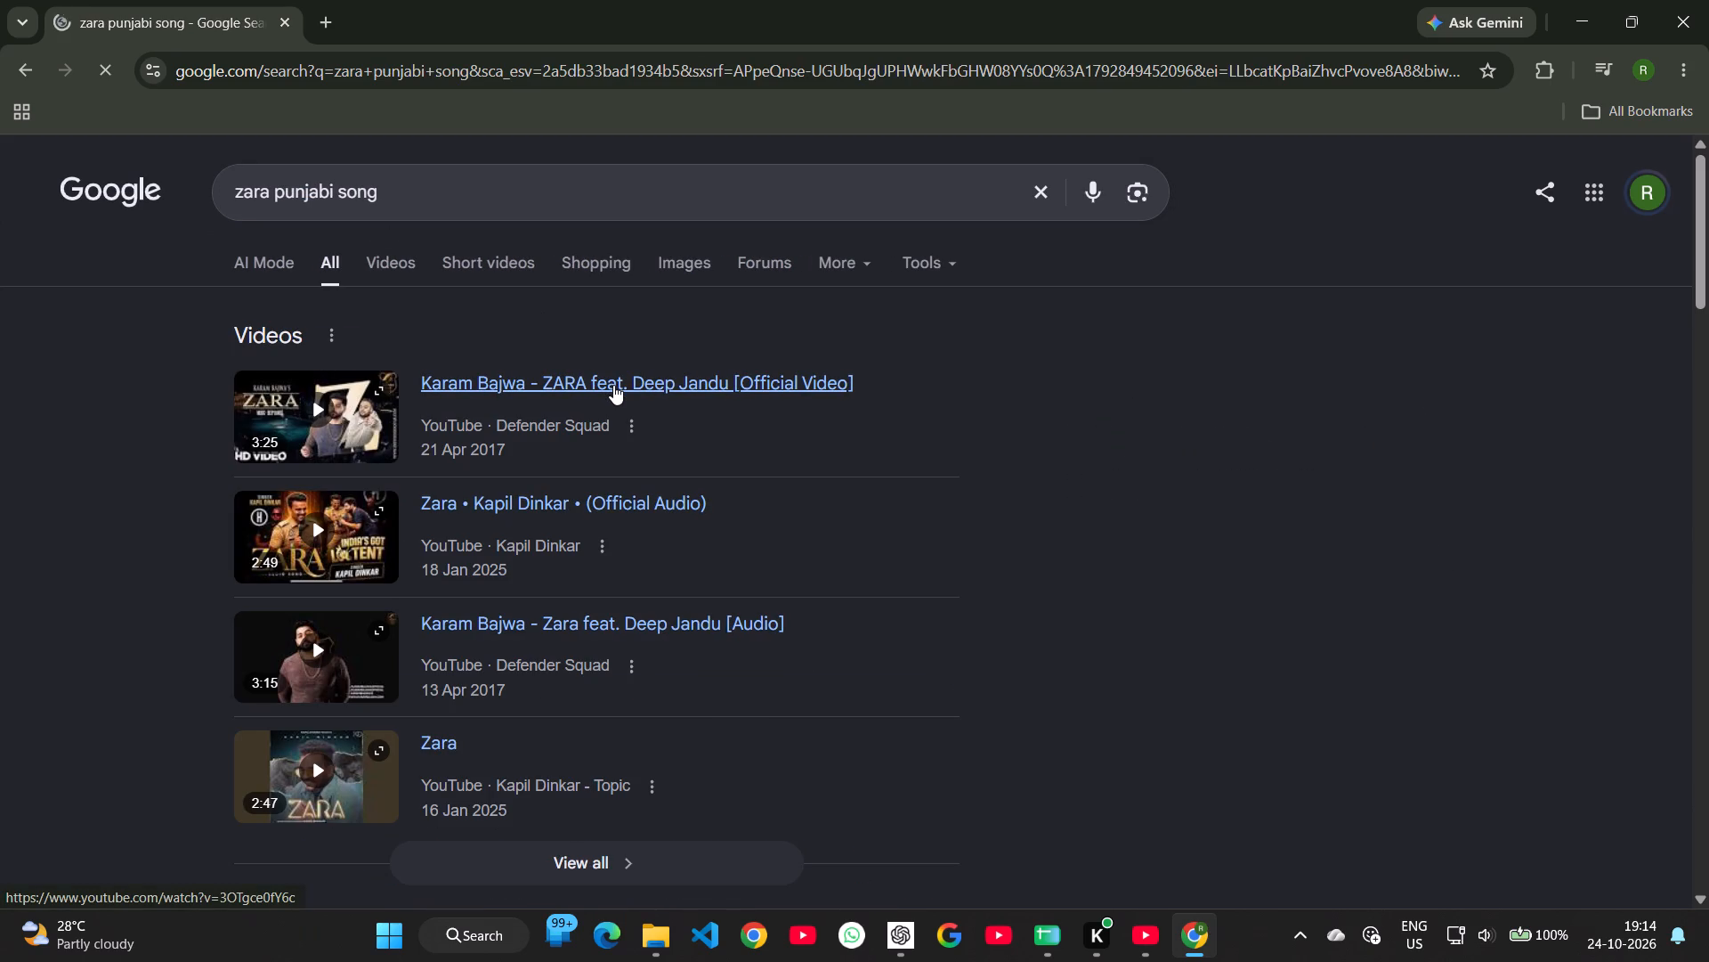
scroll(605, 379, down, 4)
scroll(602, 389, up, 1)
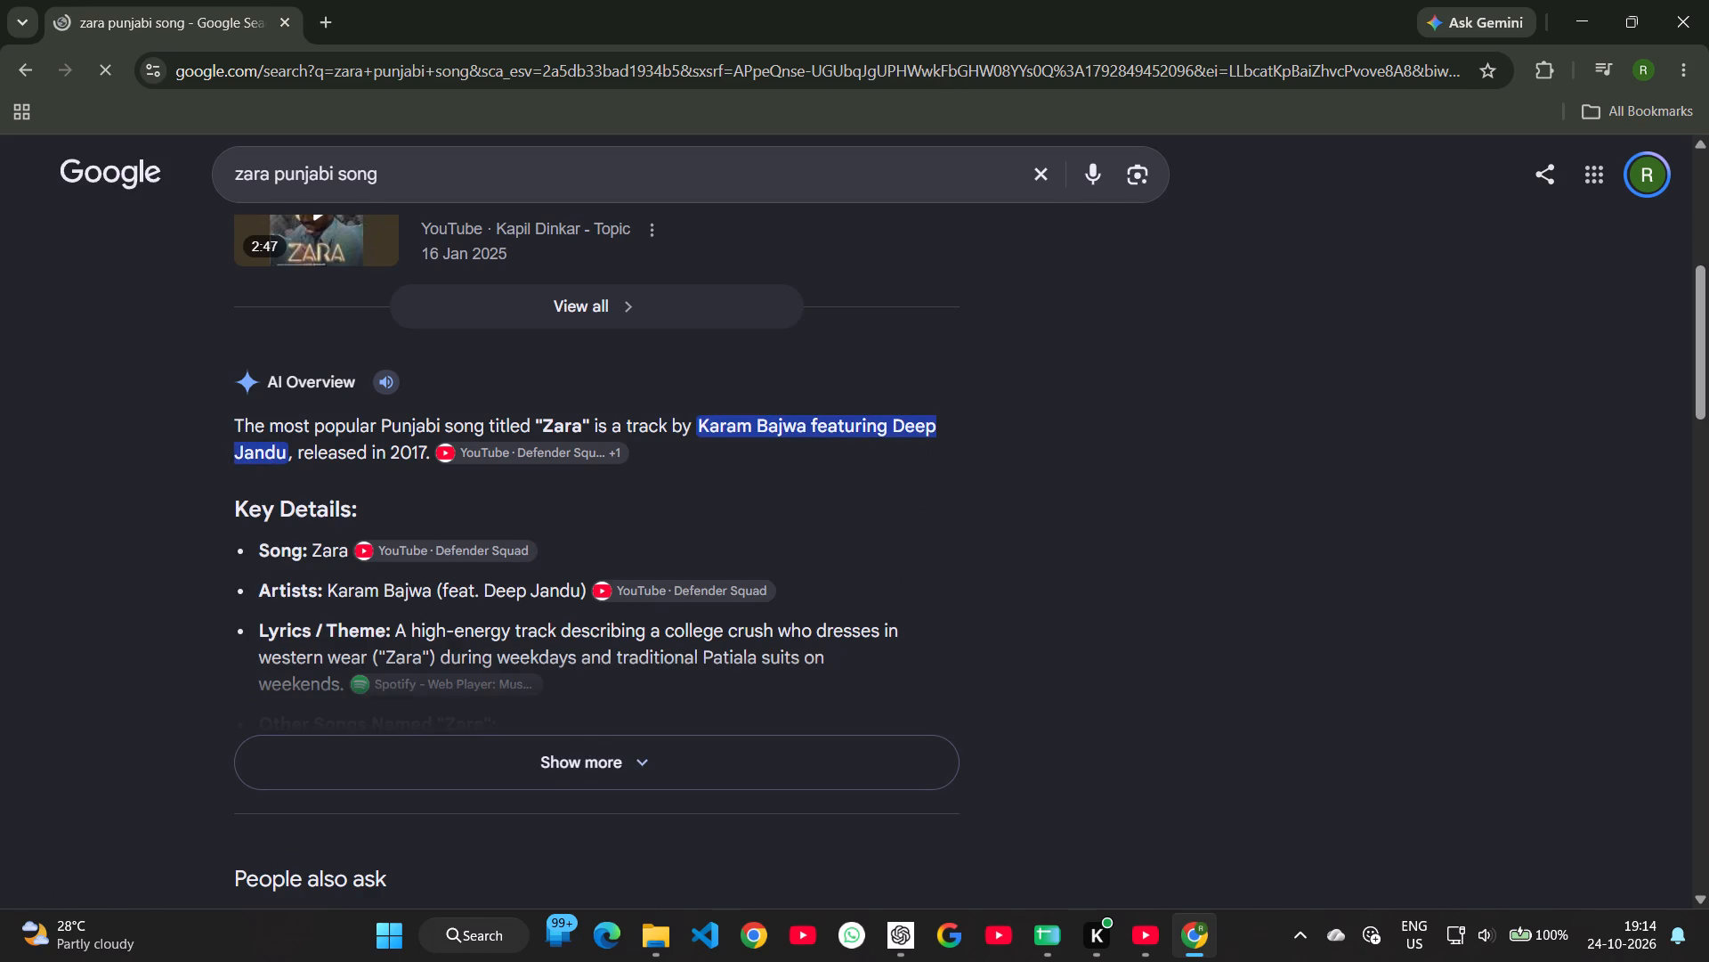
click(1708, 0)
click(945, 942)
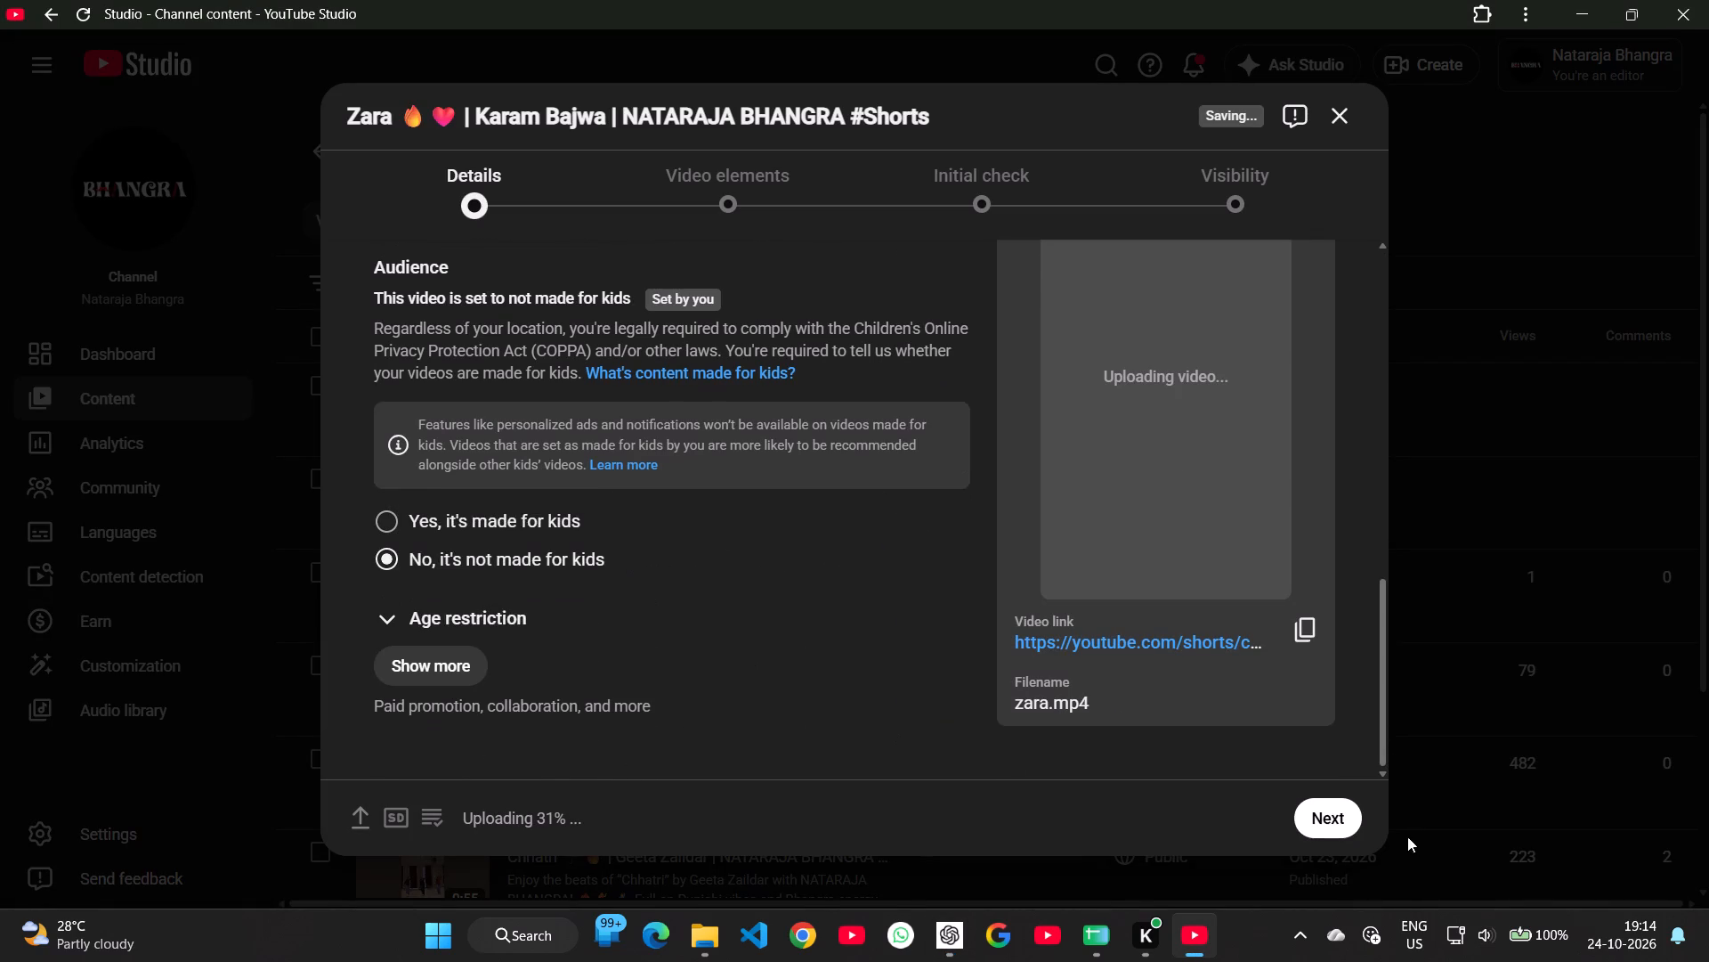
click(1337, 807)
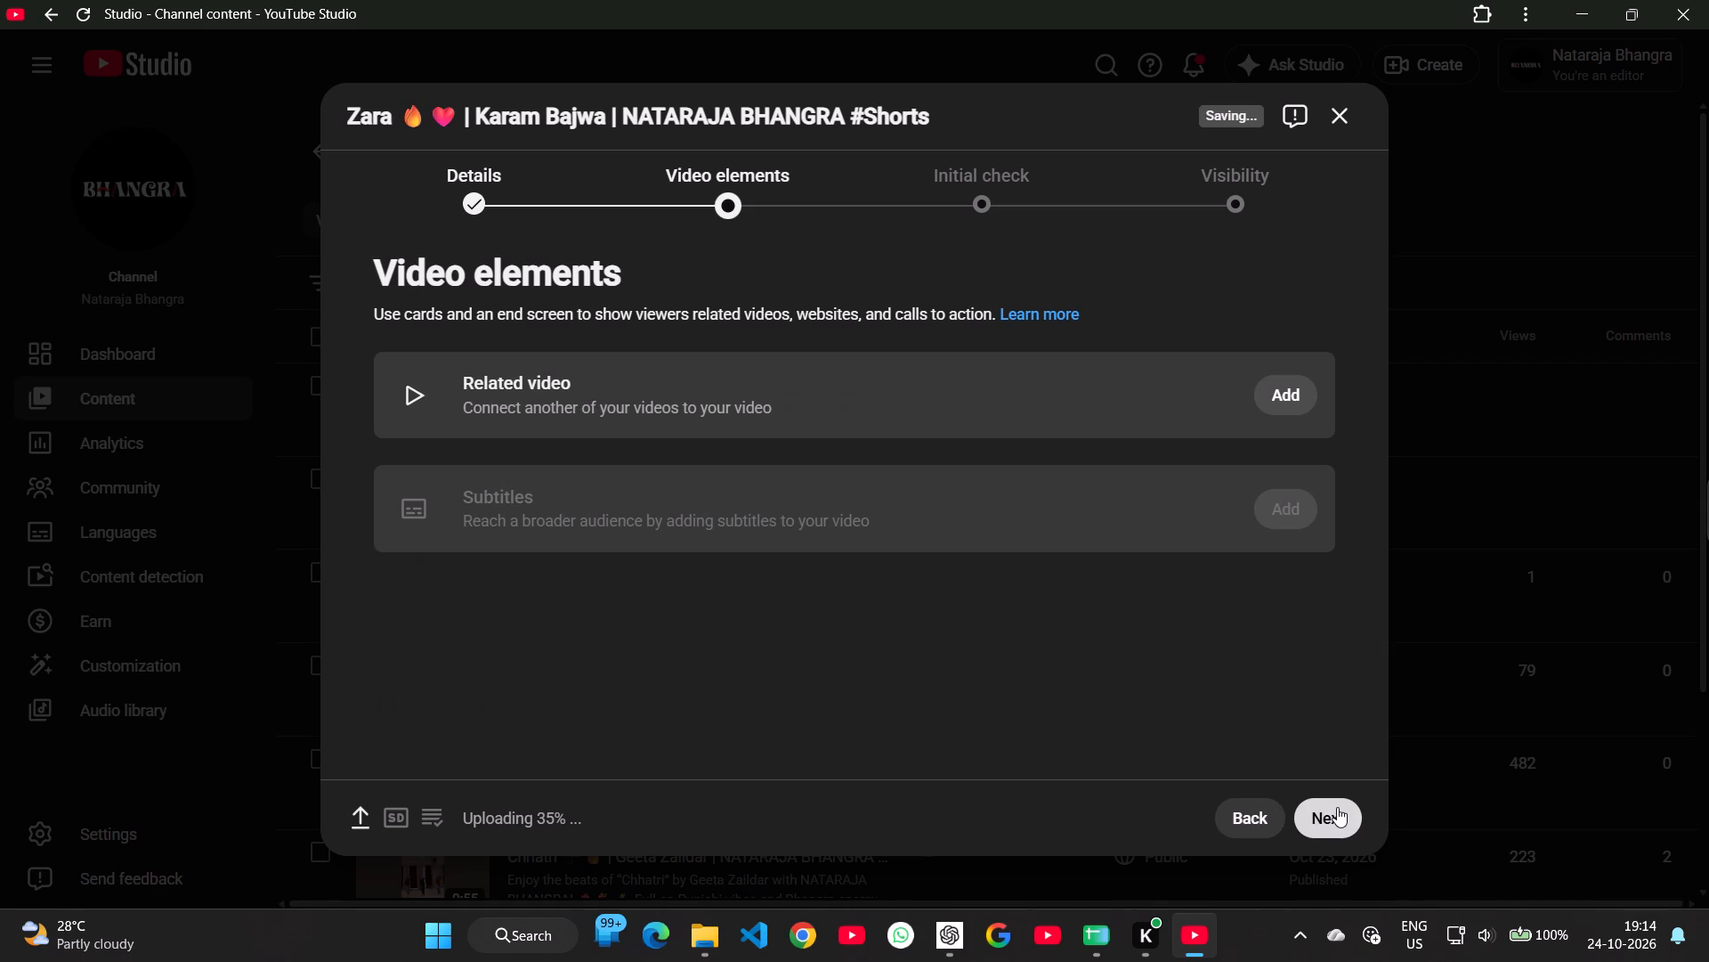
click(1273, 390)
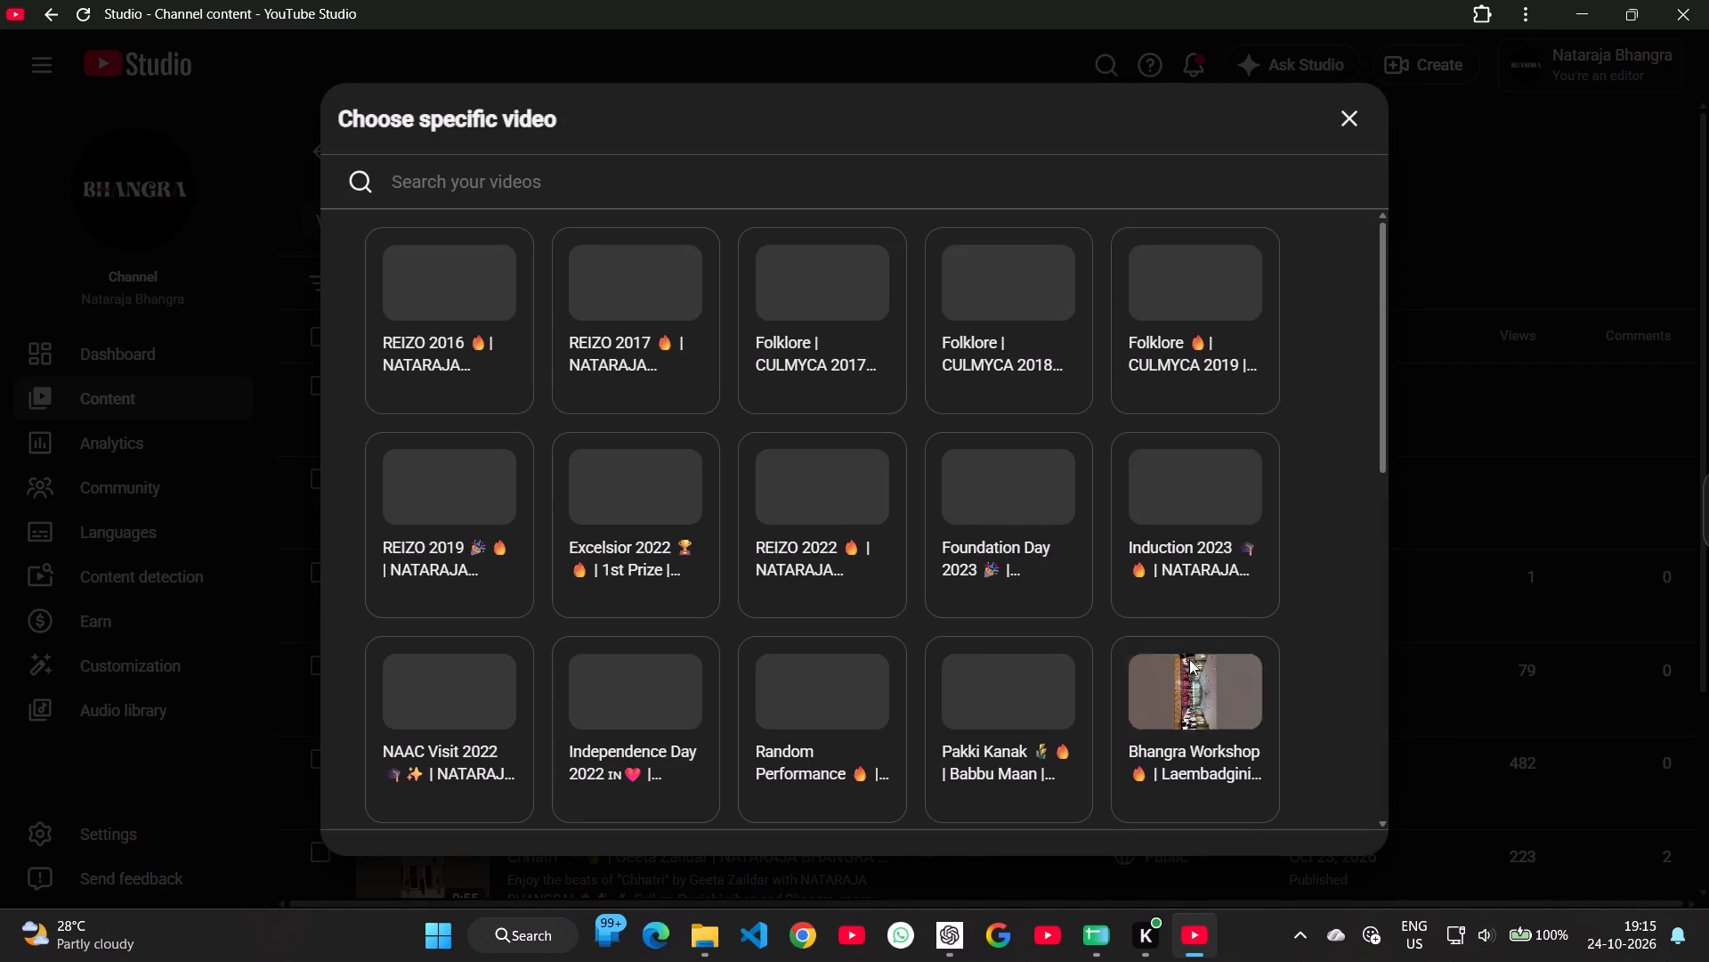
scroll(1142, 676, down, 1)
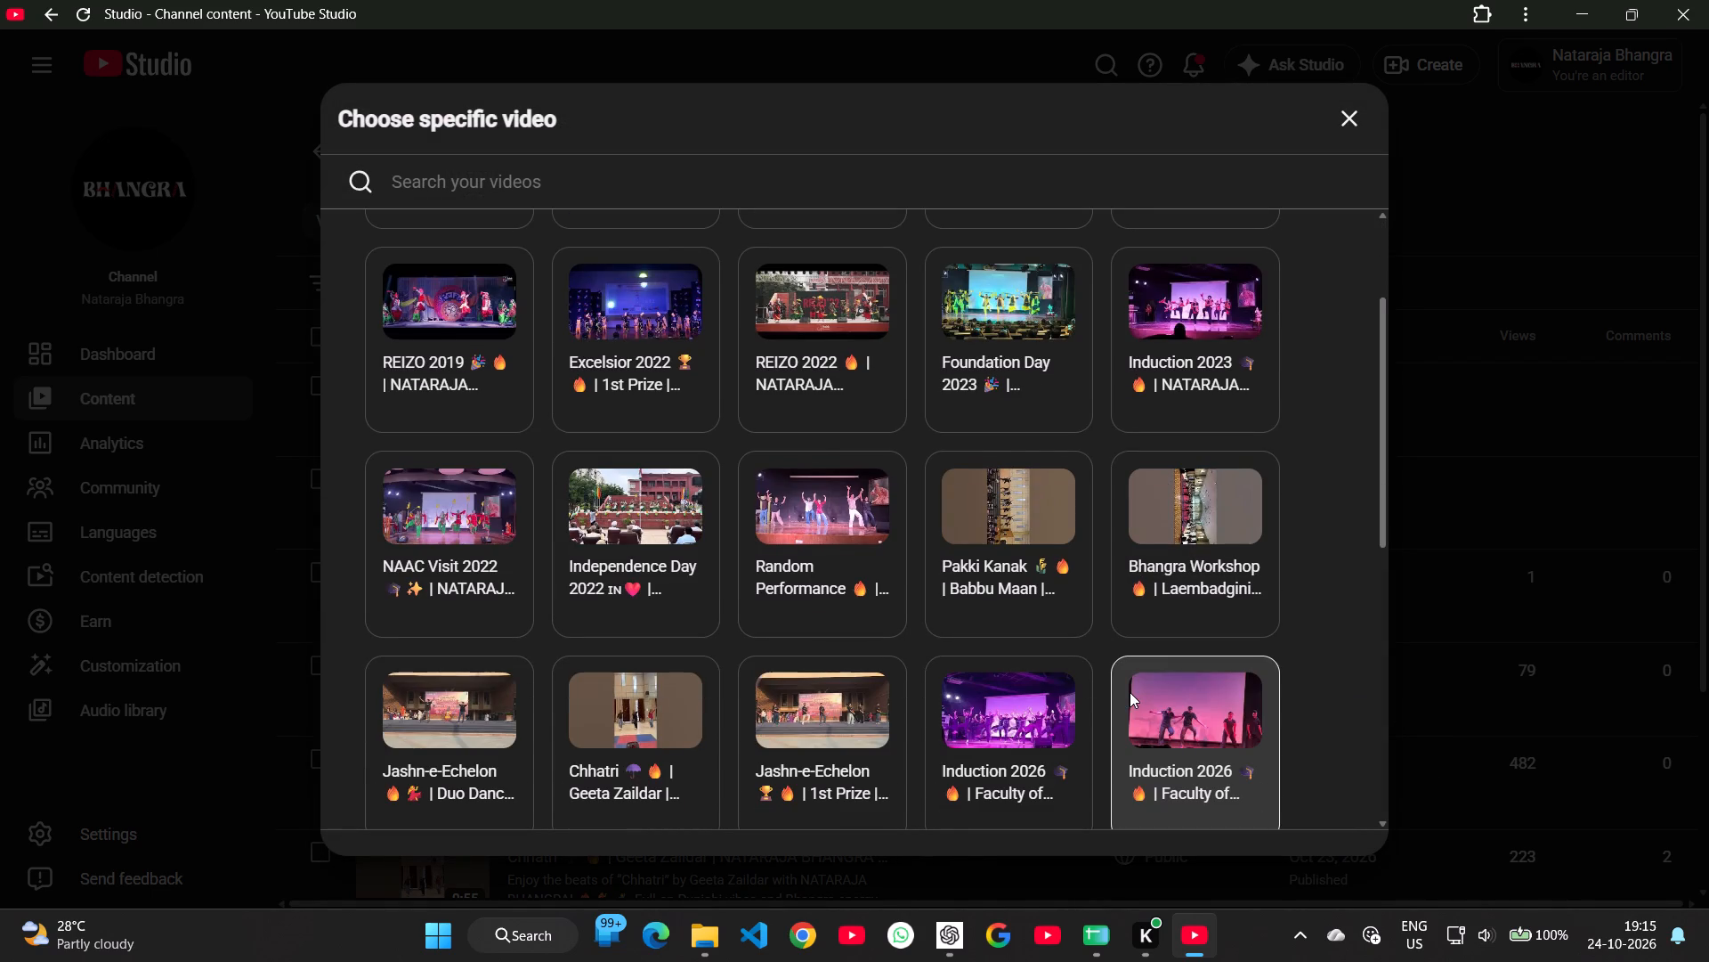
scroll(1130, 692, down, 1)
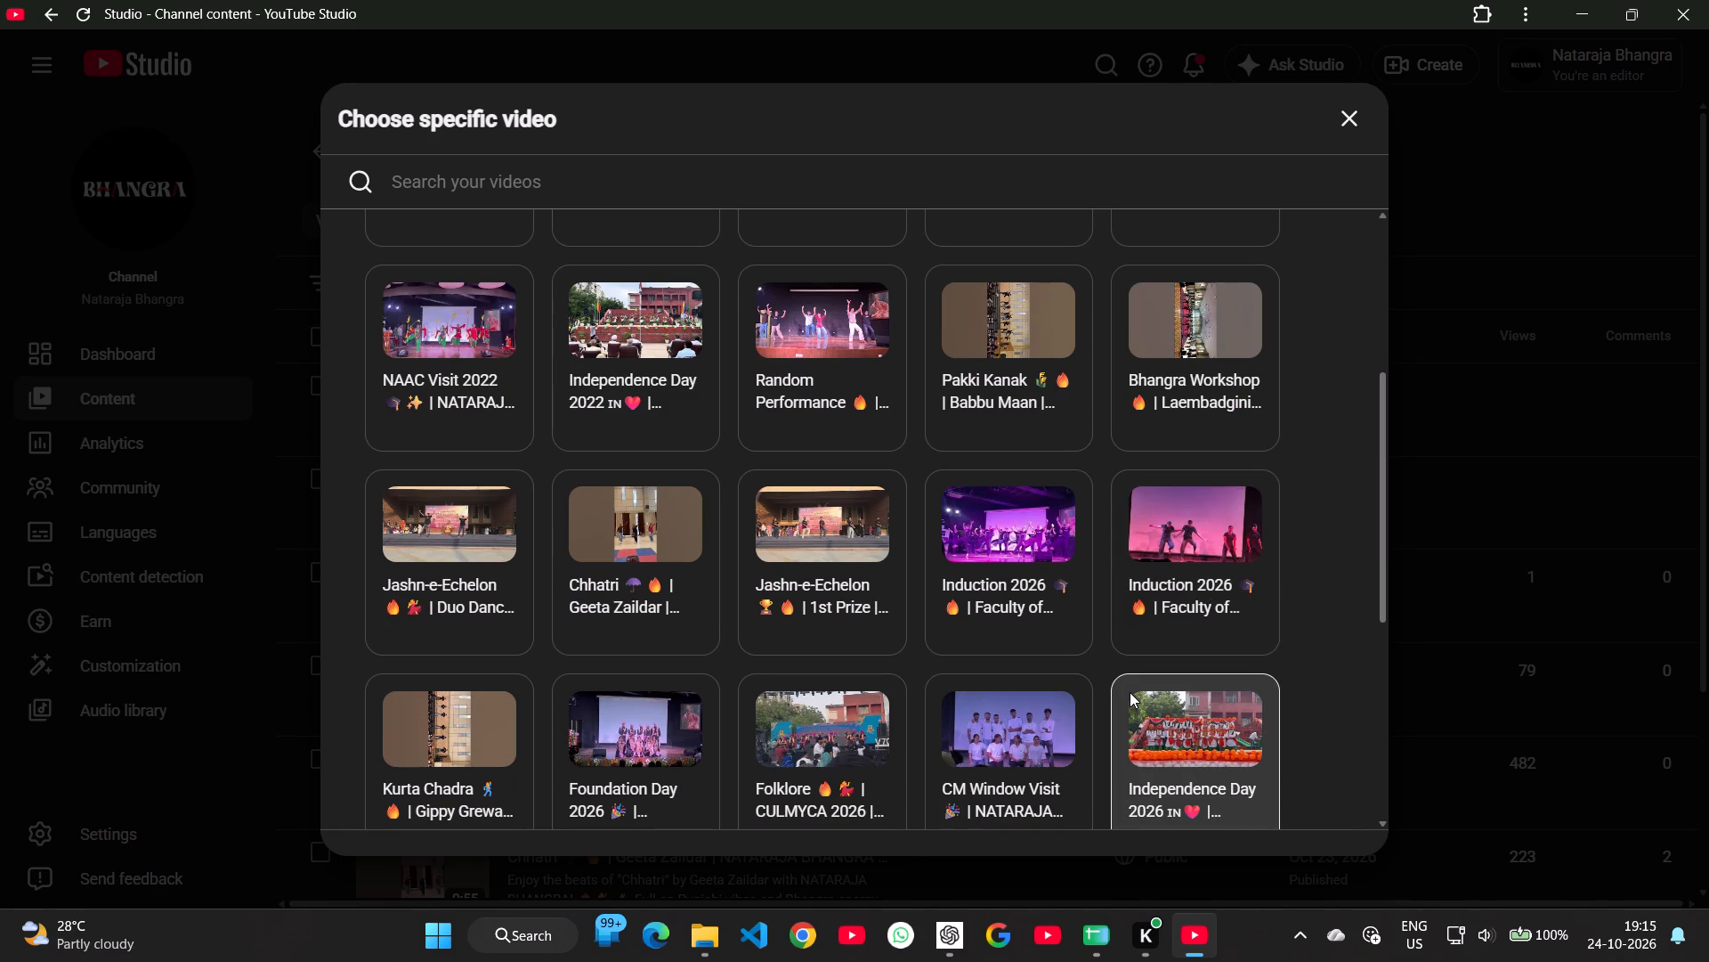
scroll(1130, 692, down, 1)
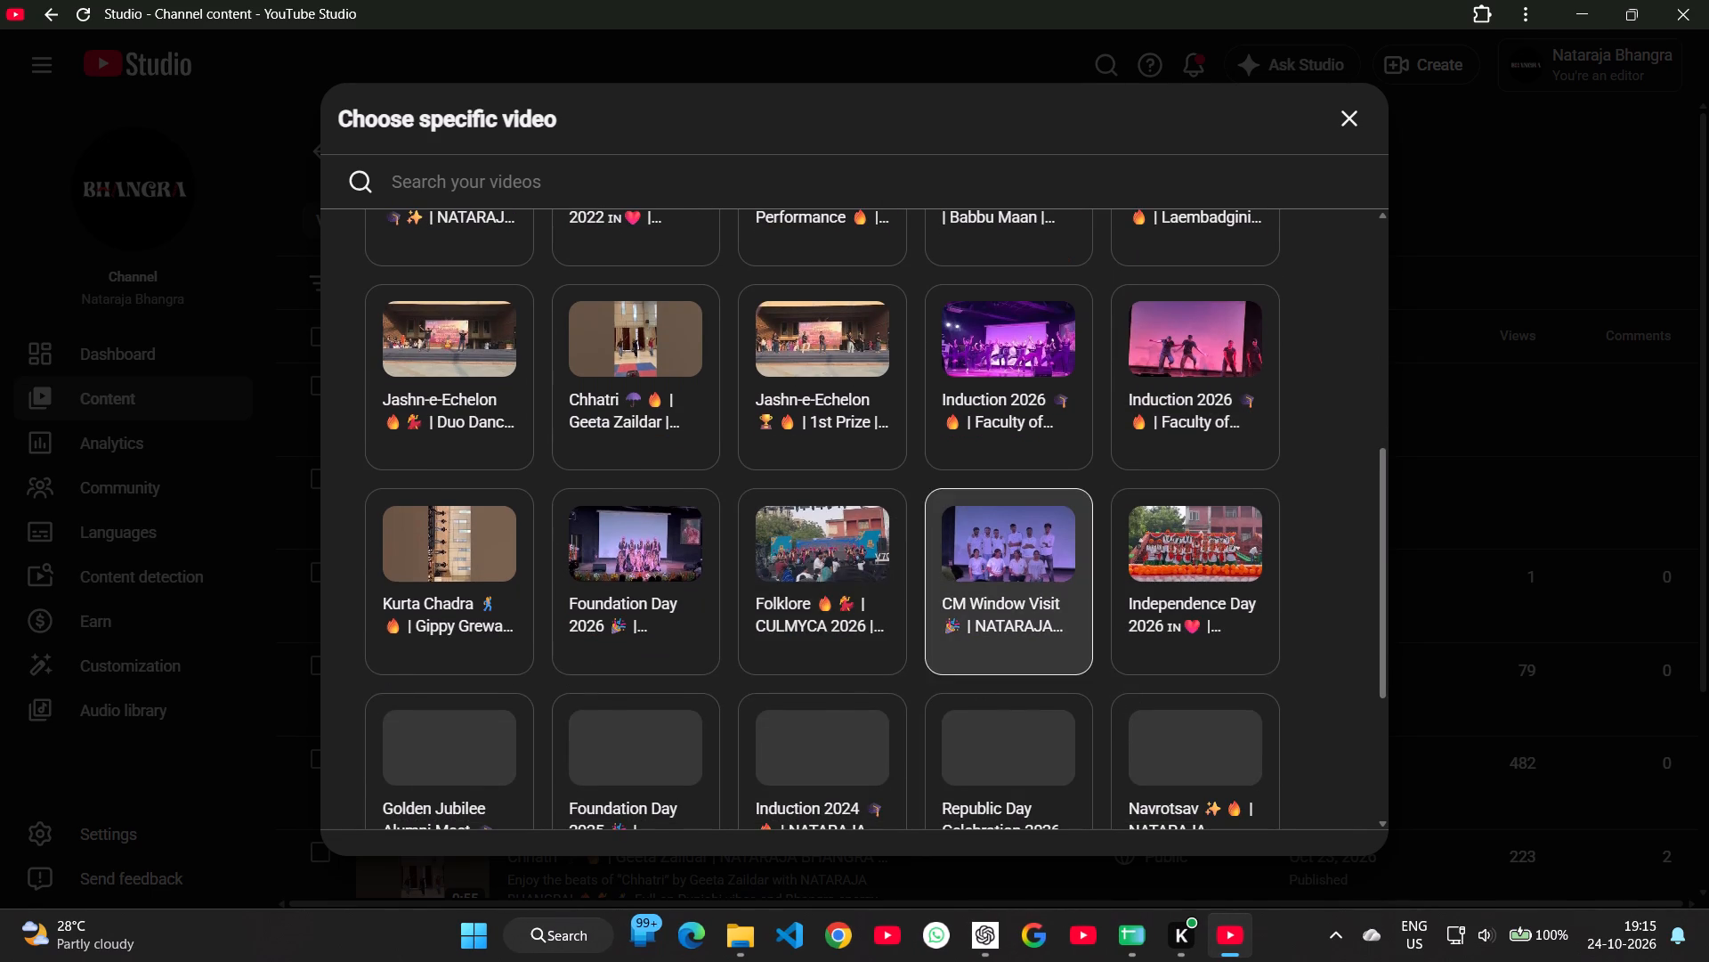
click(1031, 617)
click(1325, 797)
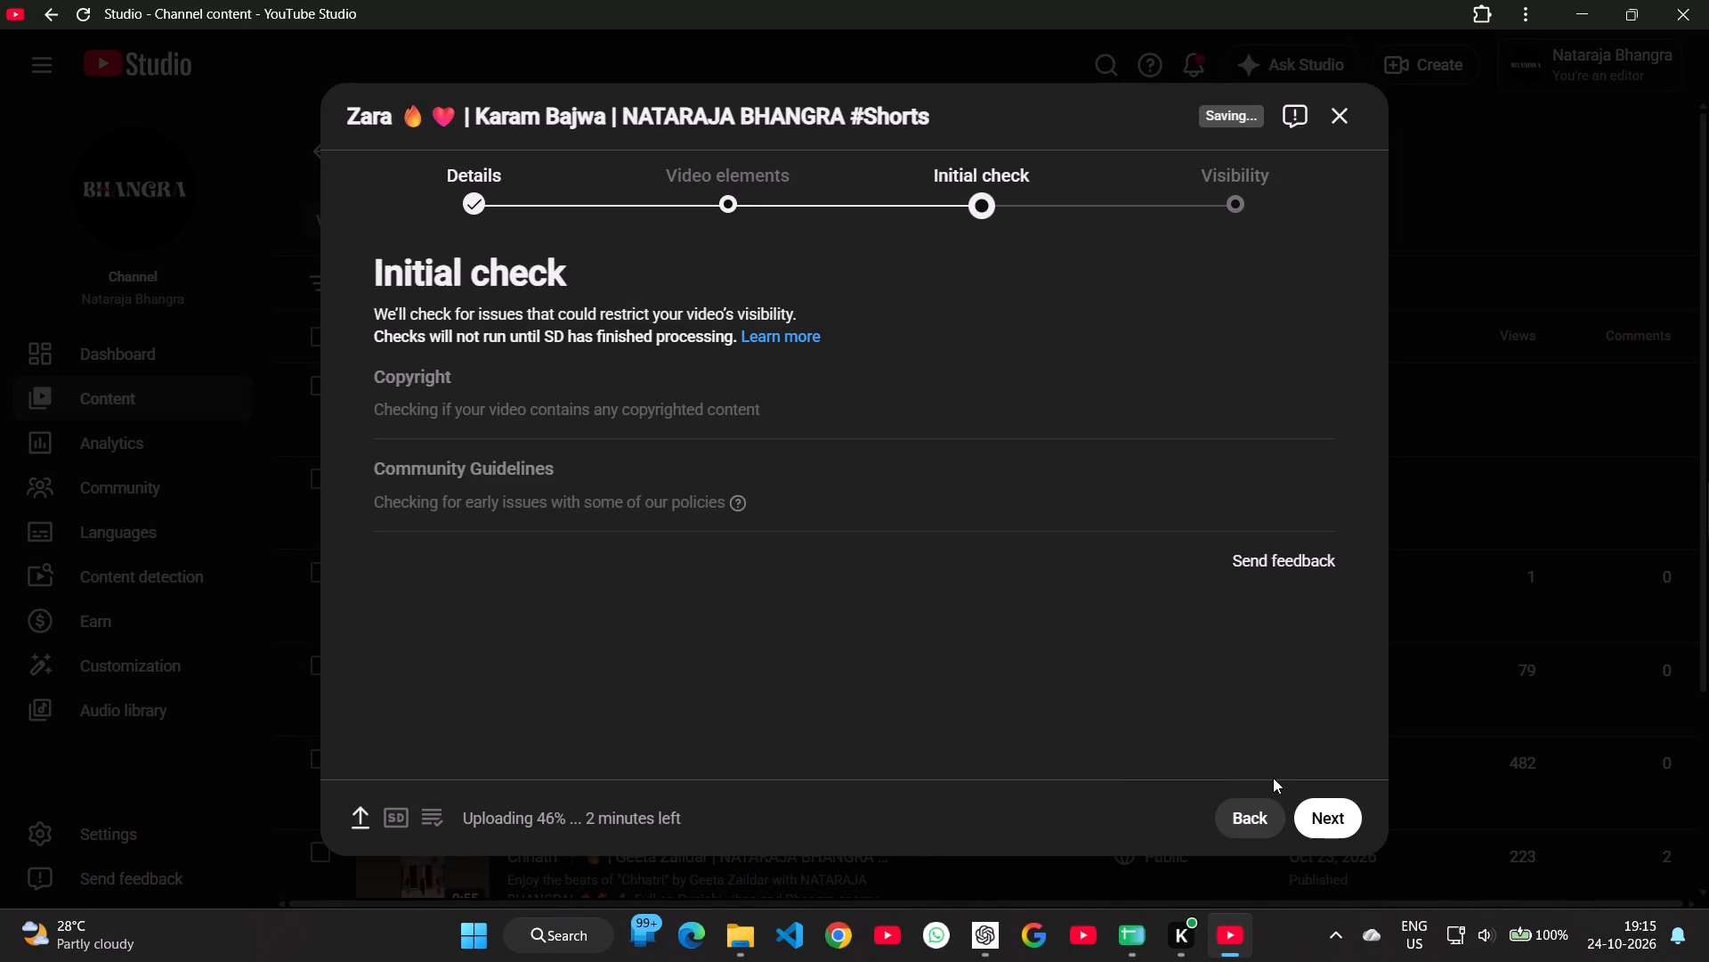
Schedule the Zara Short to go public on Oct 25, 2026 at 6:00 PM and return to the Shorts list.
click(1324, 807)
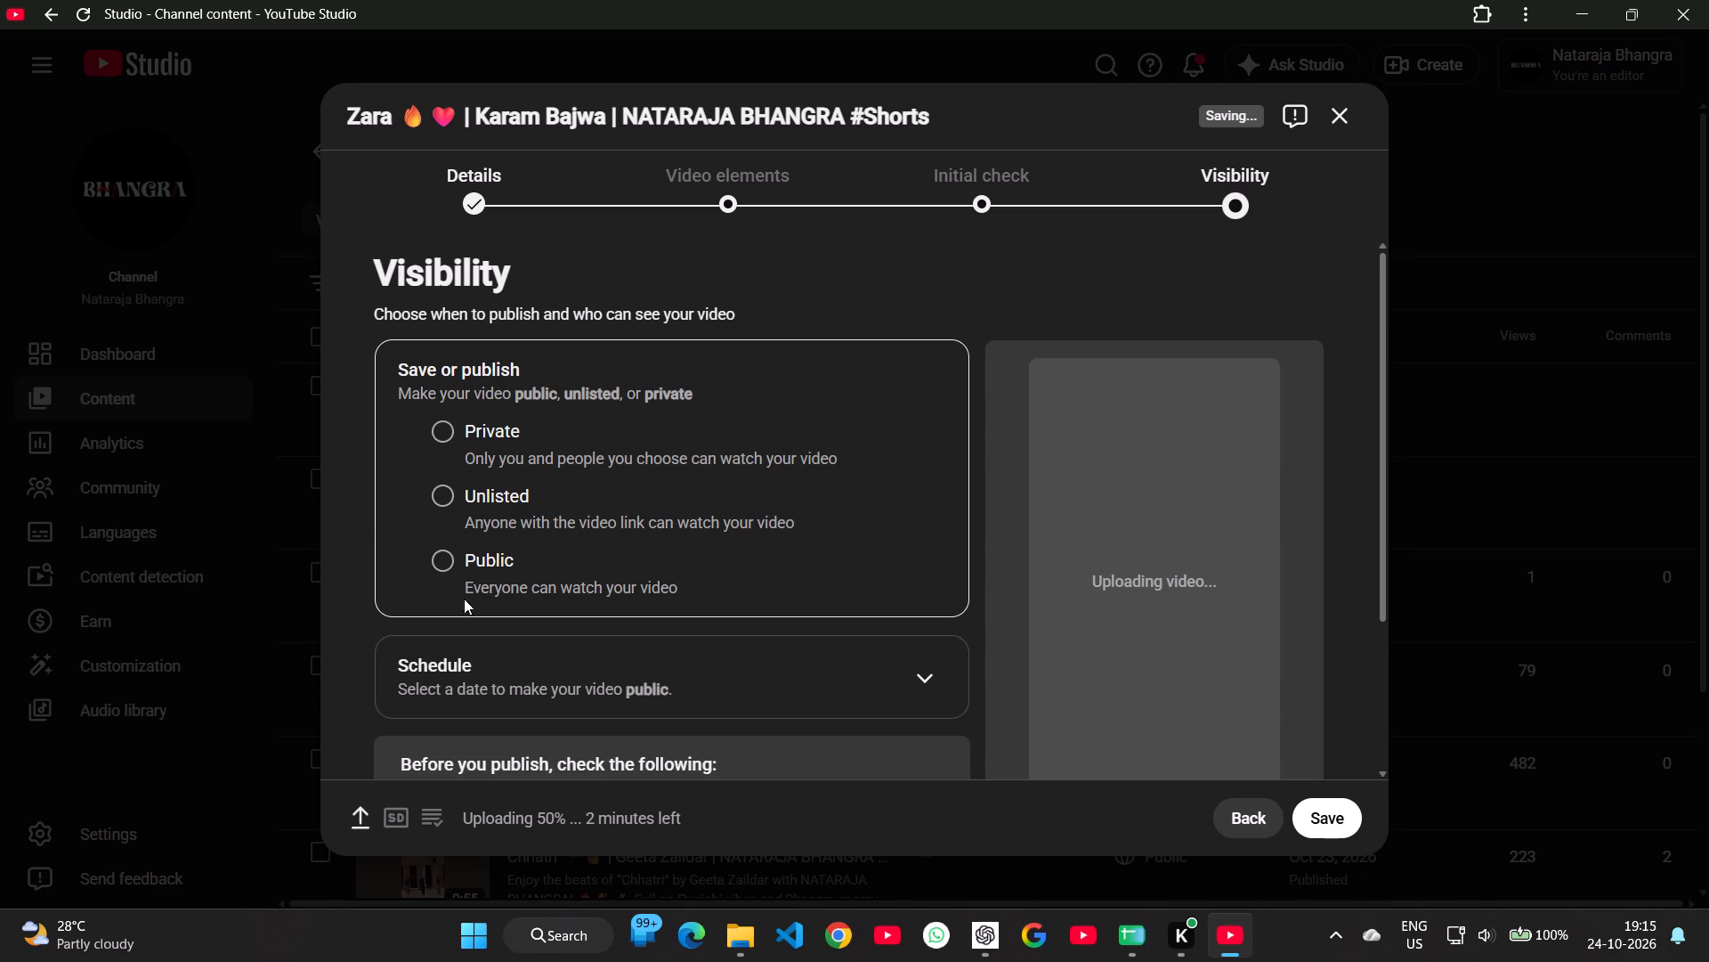
click(456, 665)
click(476, 656)
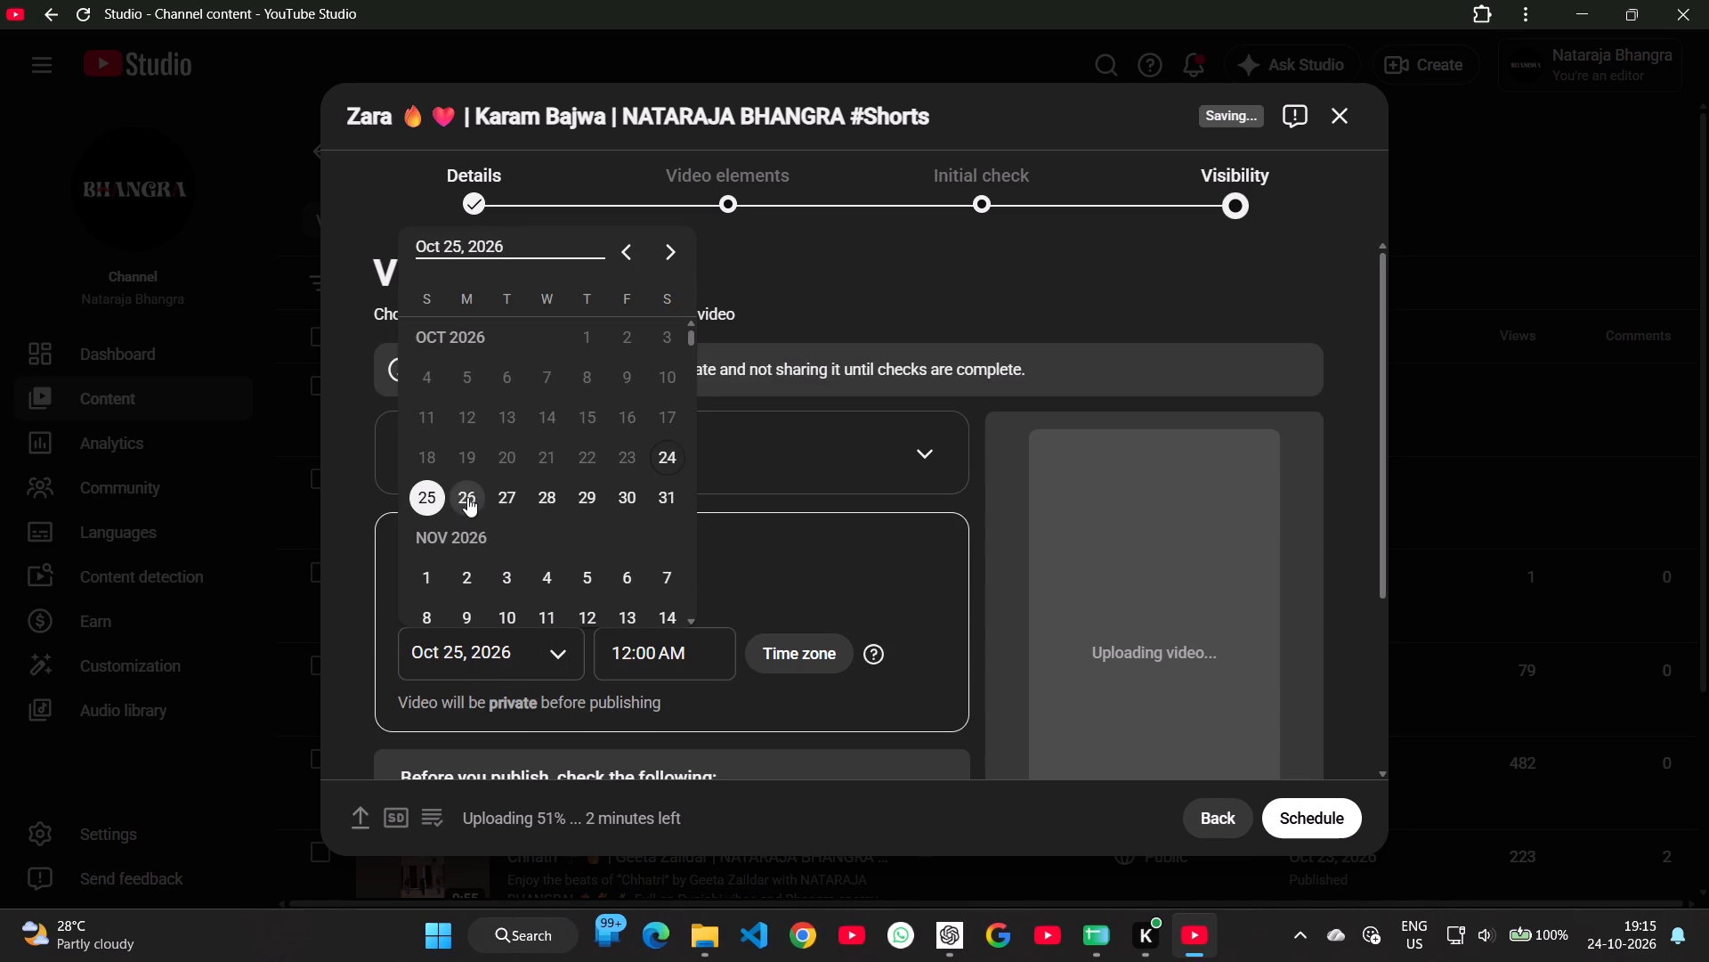
click(800, 583)
click(673, 668)
scroll(673, 464, down, 12)
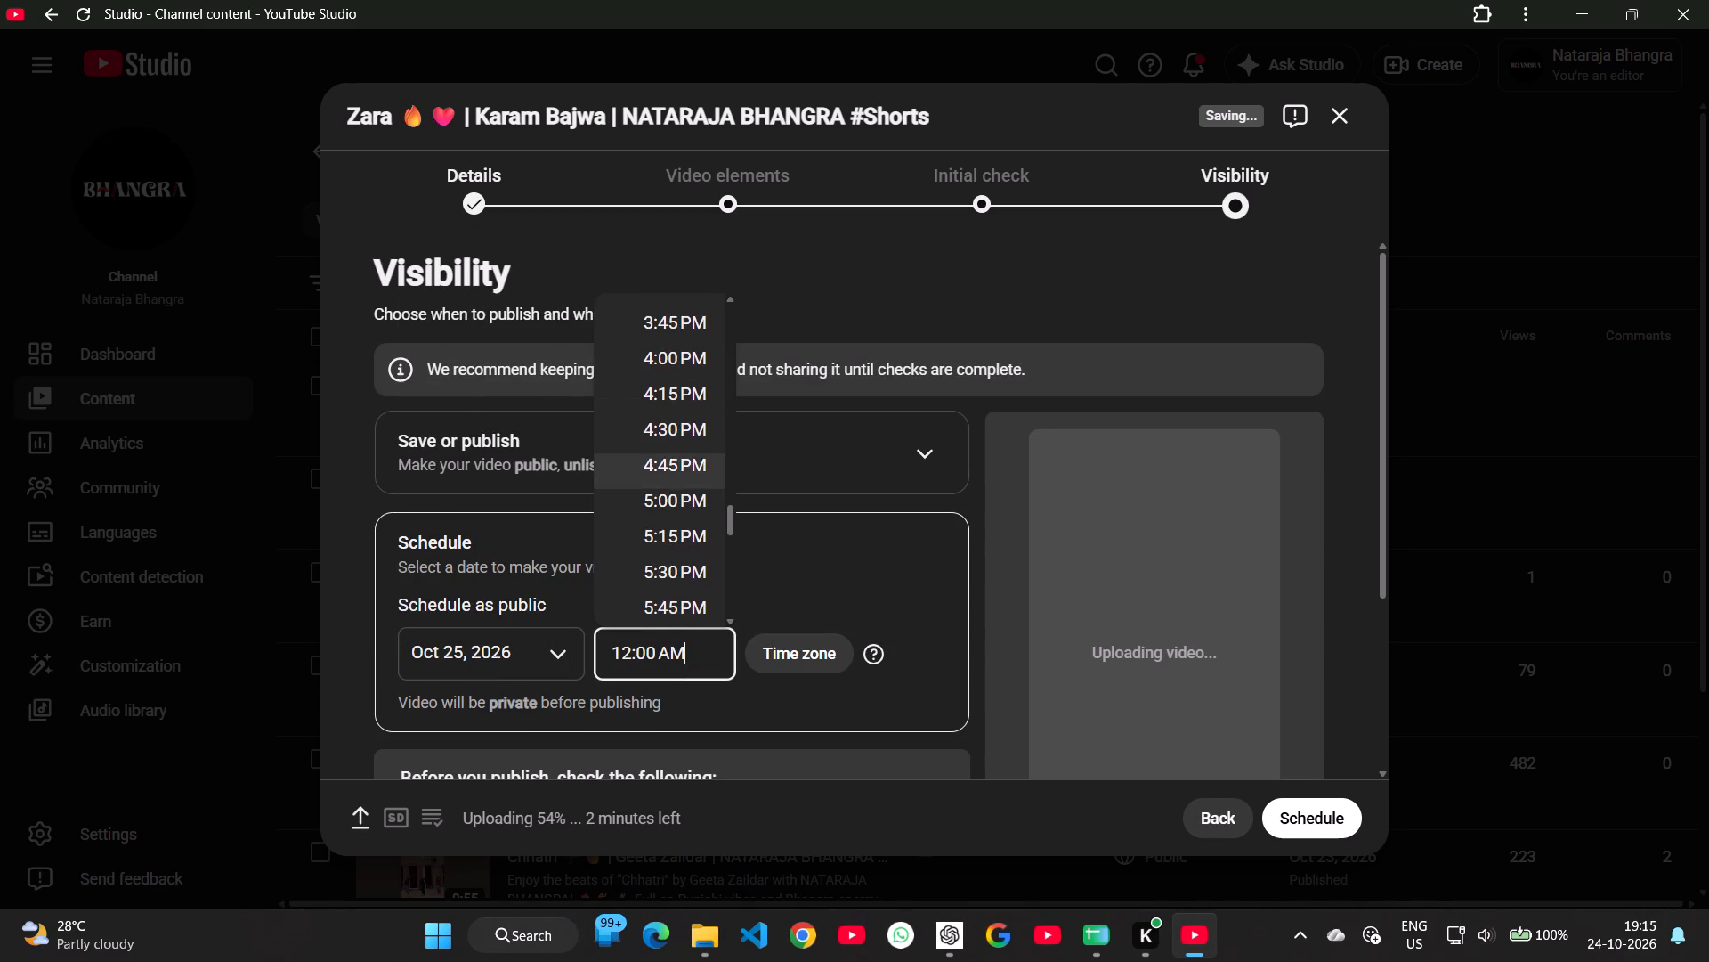
scroll(673, 469, down, 1)
click(677, 452)
scroll(684, 691, down, 3)
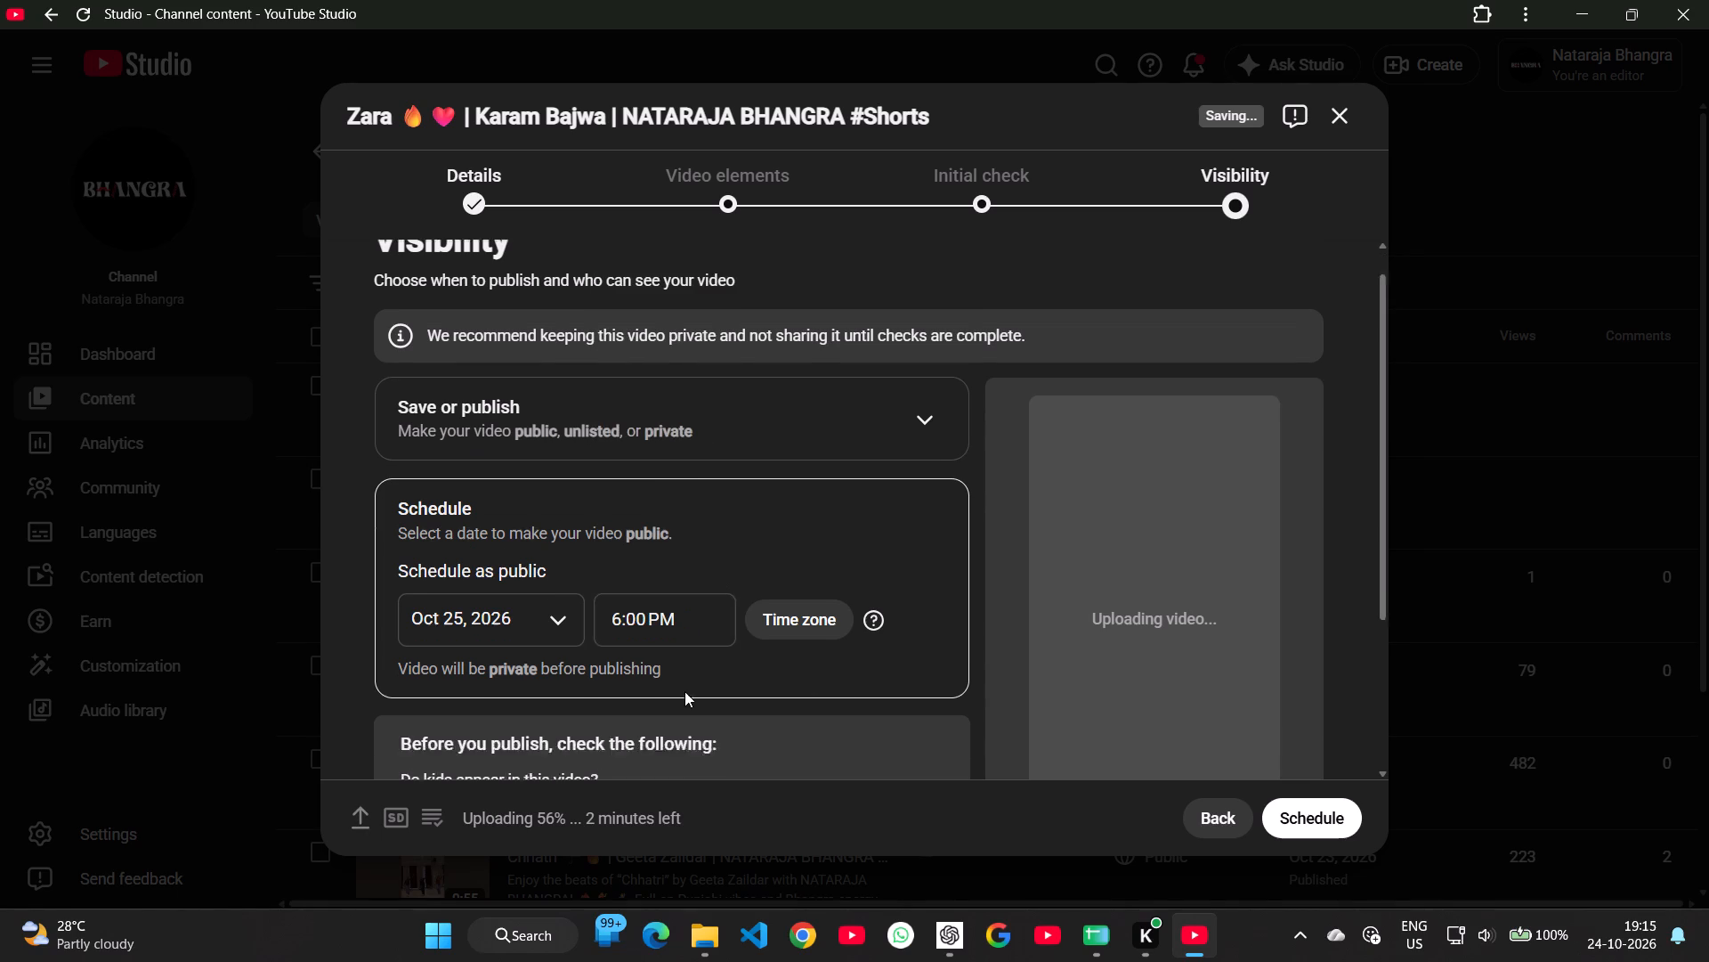
click(1295, 809)
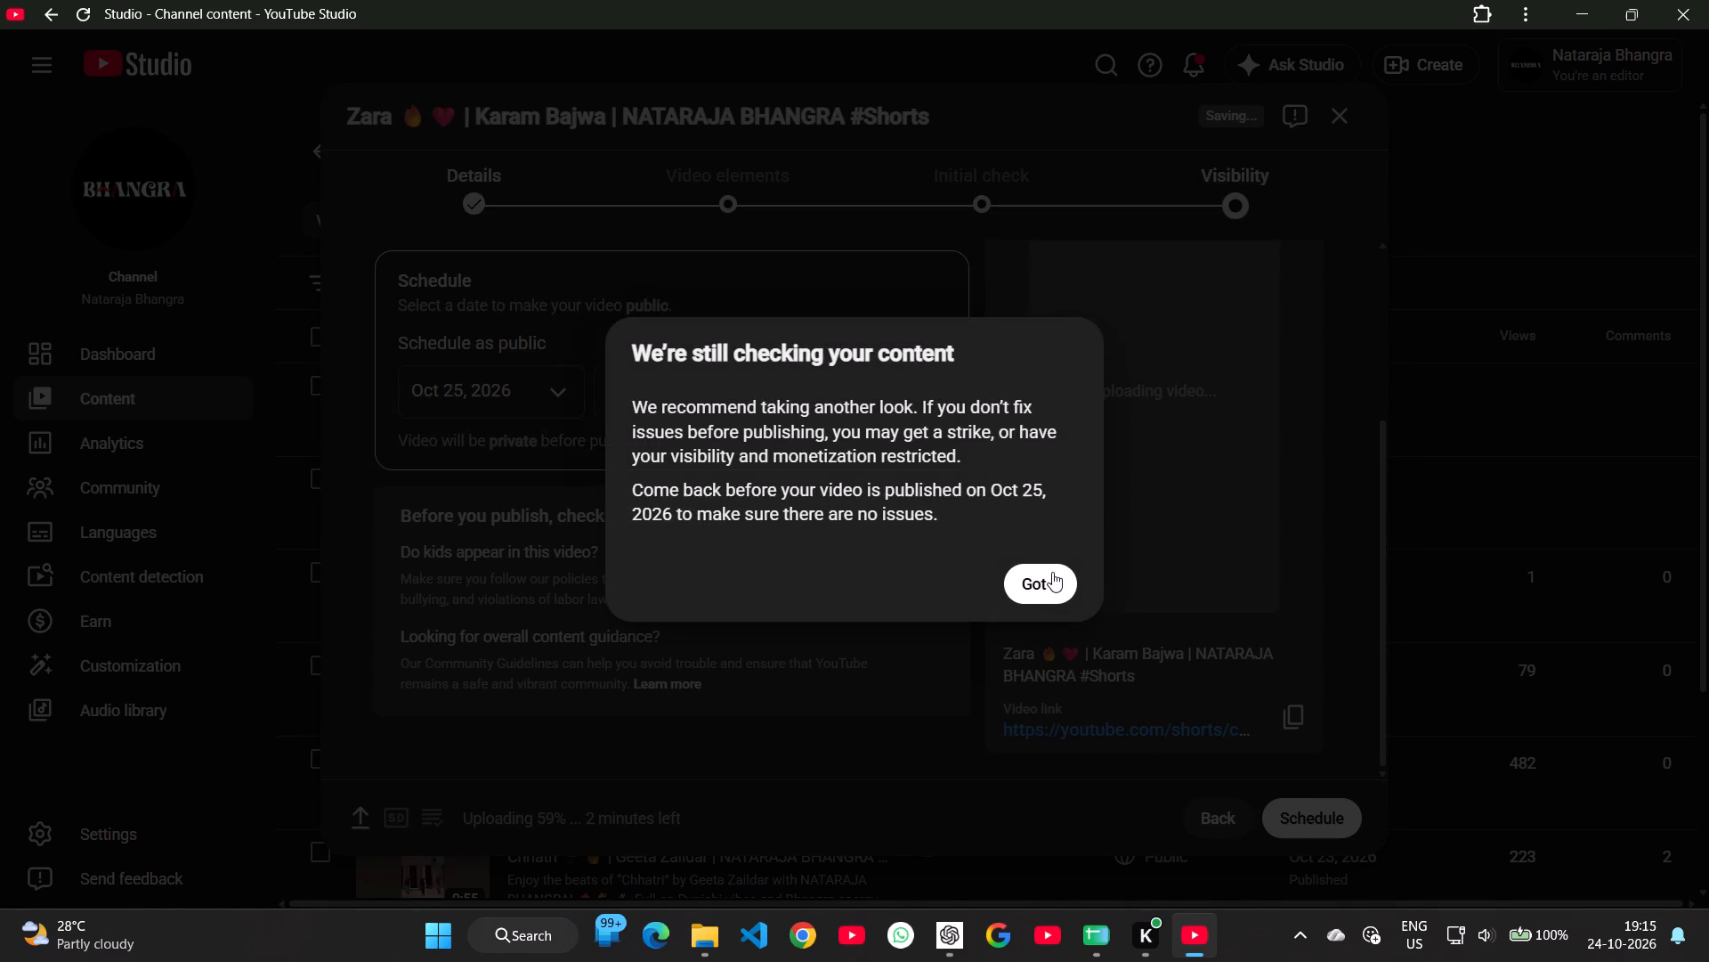
click(1049, 572)
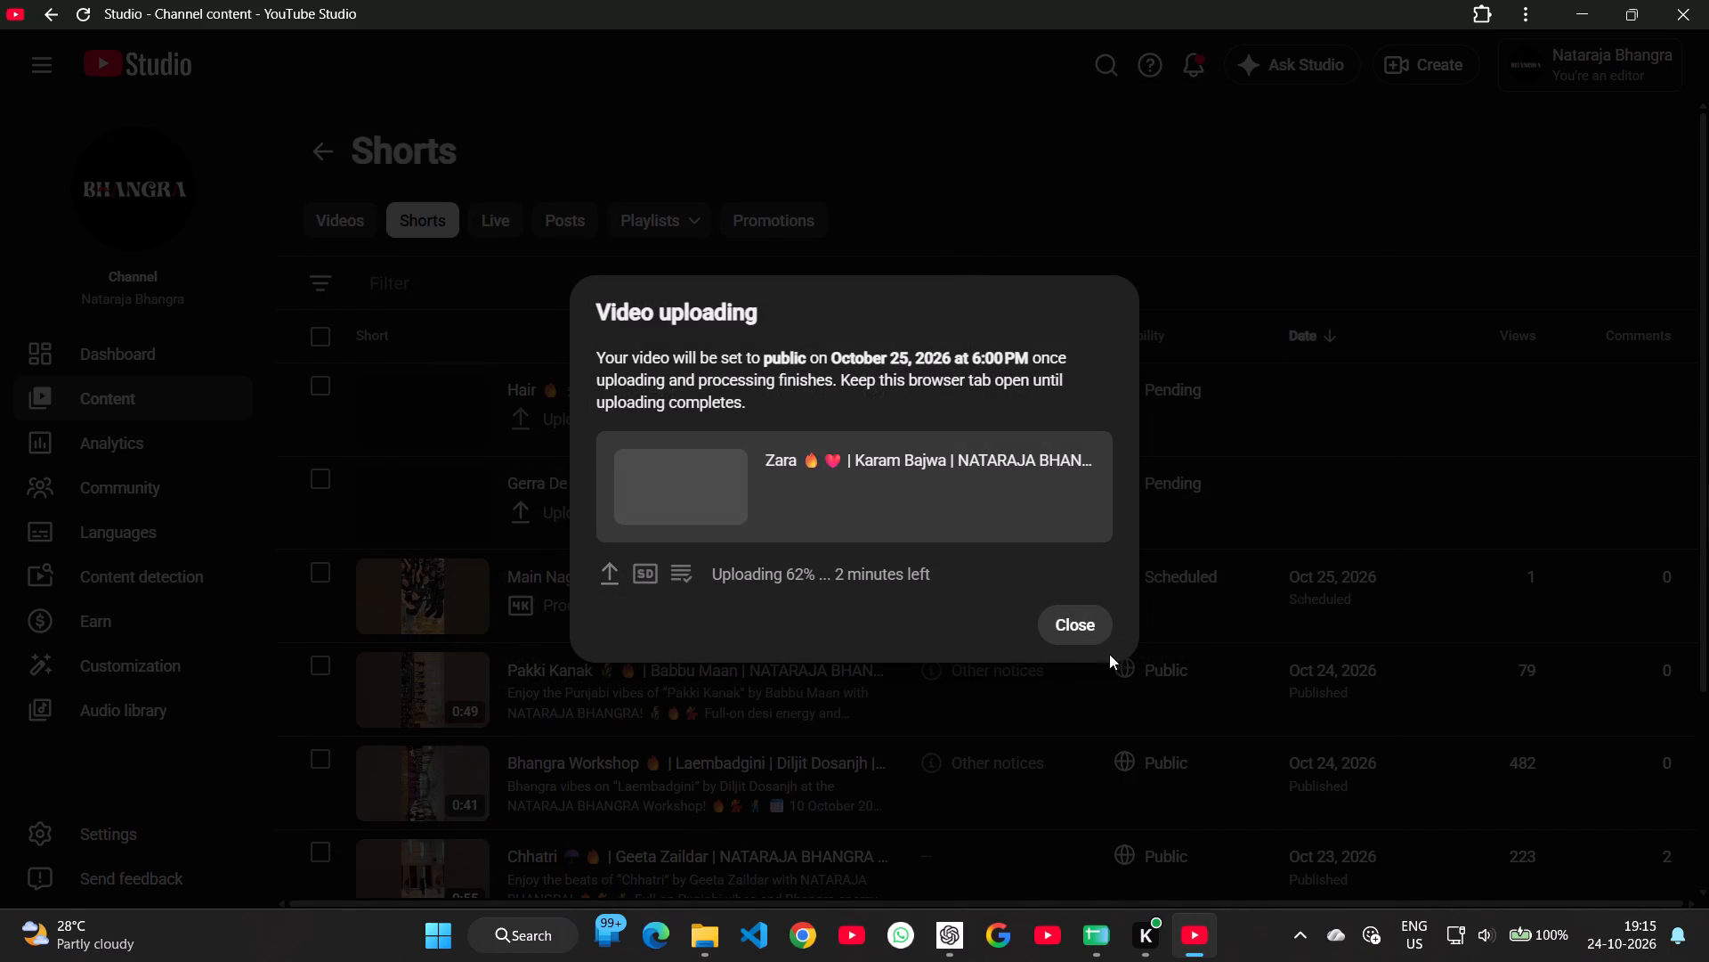
click(1040, 641)
click(1039, 629)
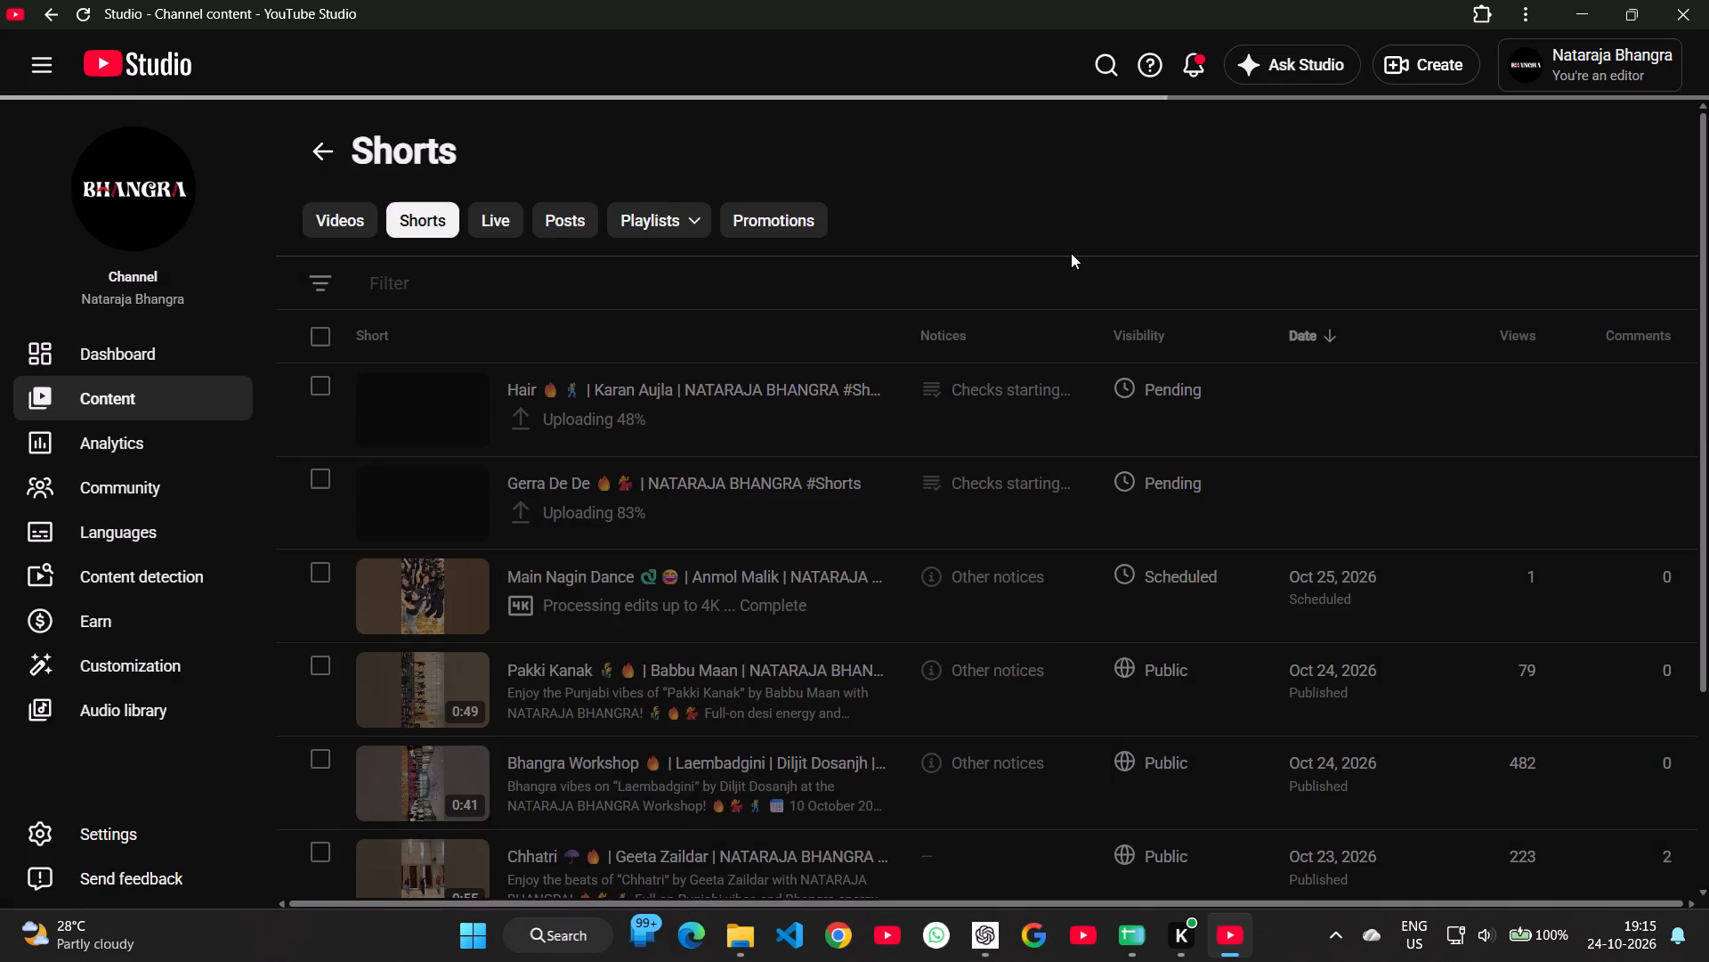
Set the Kurta Chadra Short's related video to Golden Jubilee Alumni Meet, searching for "gol", and save the changes.
scroll(778, 582, down, 2)
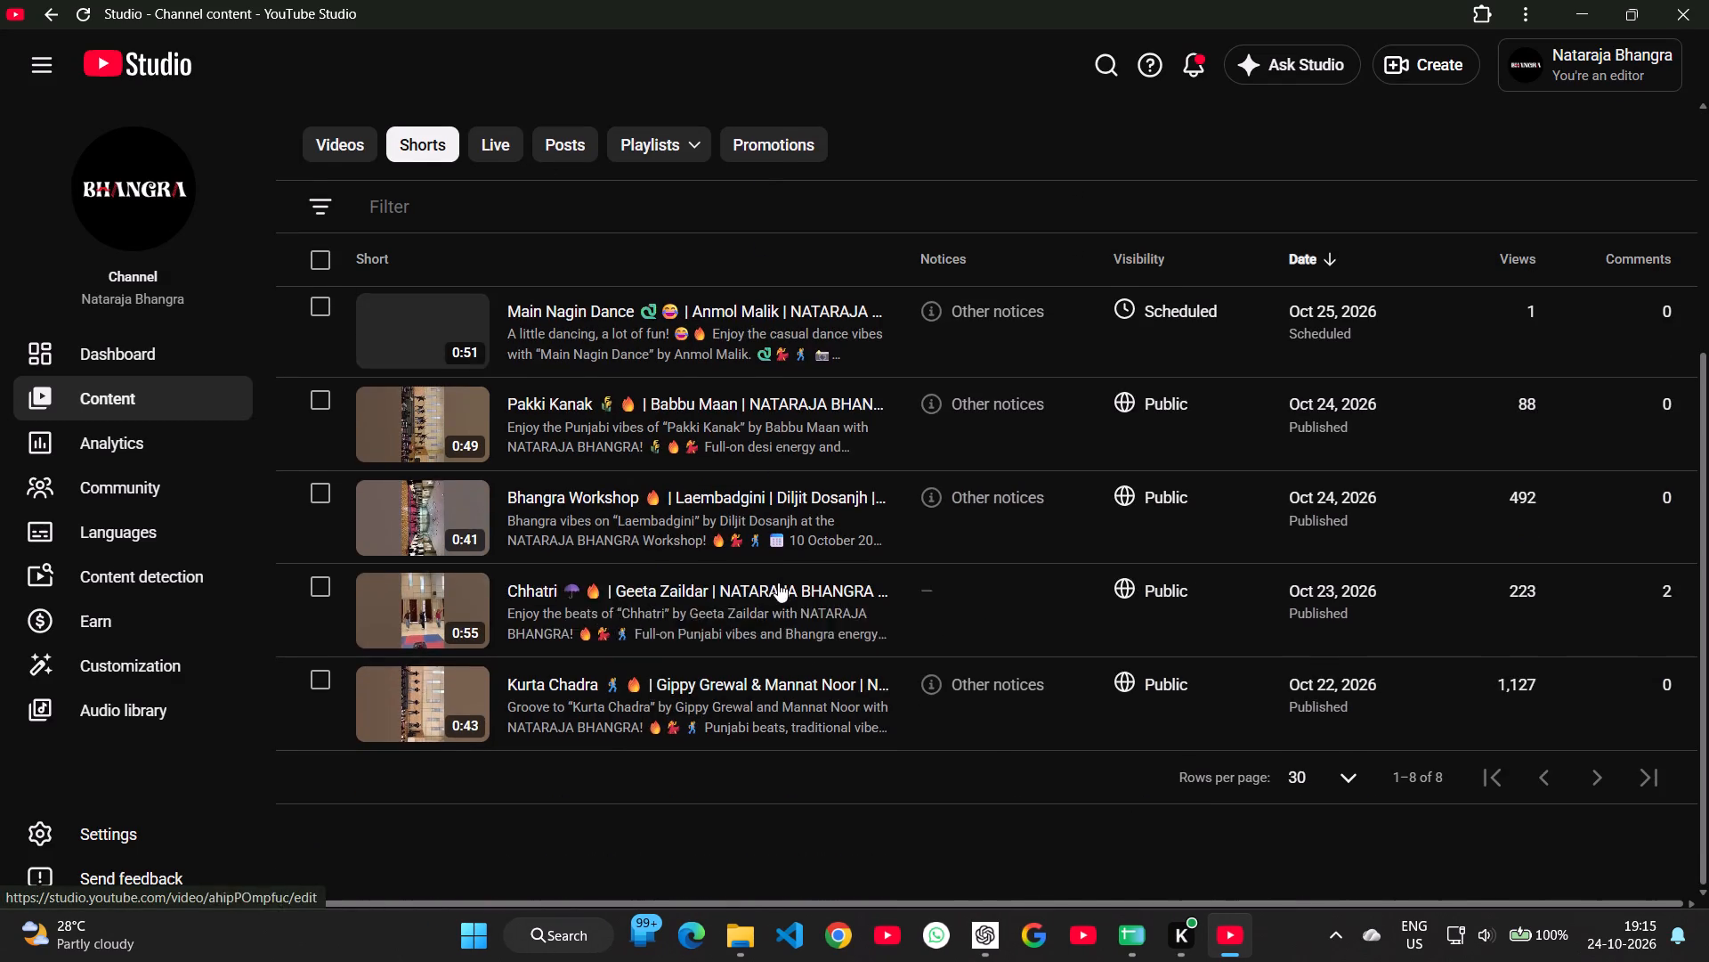
click(506, 724)
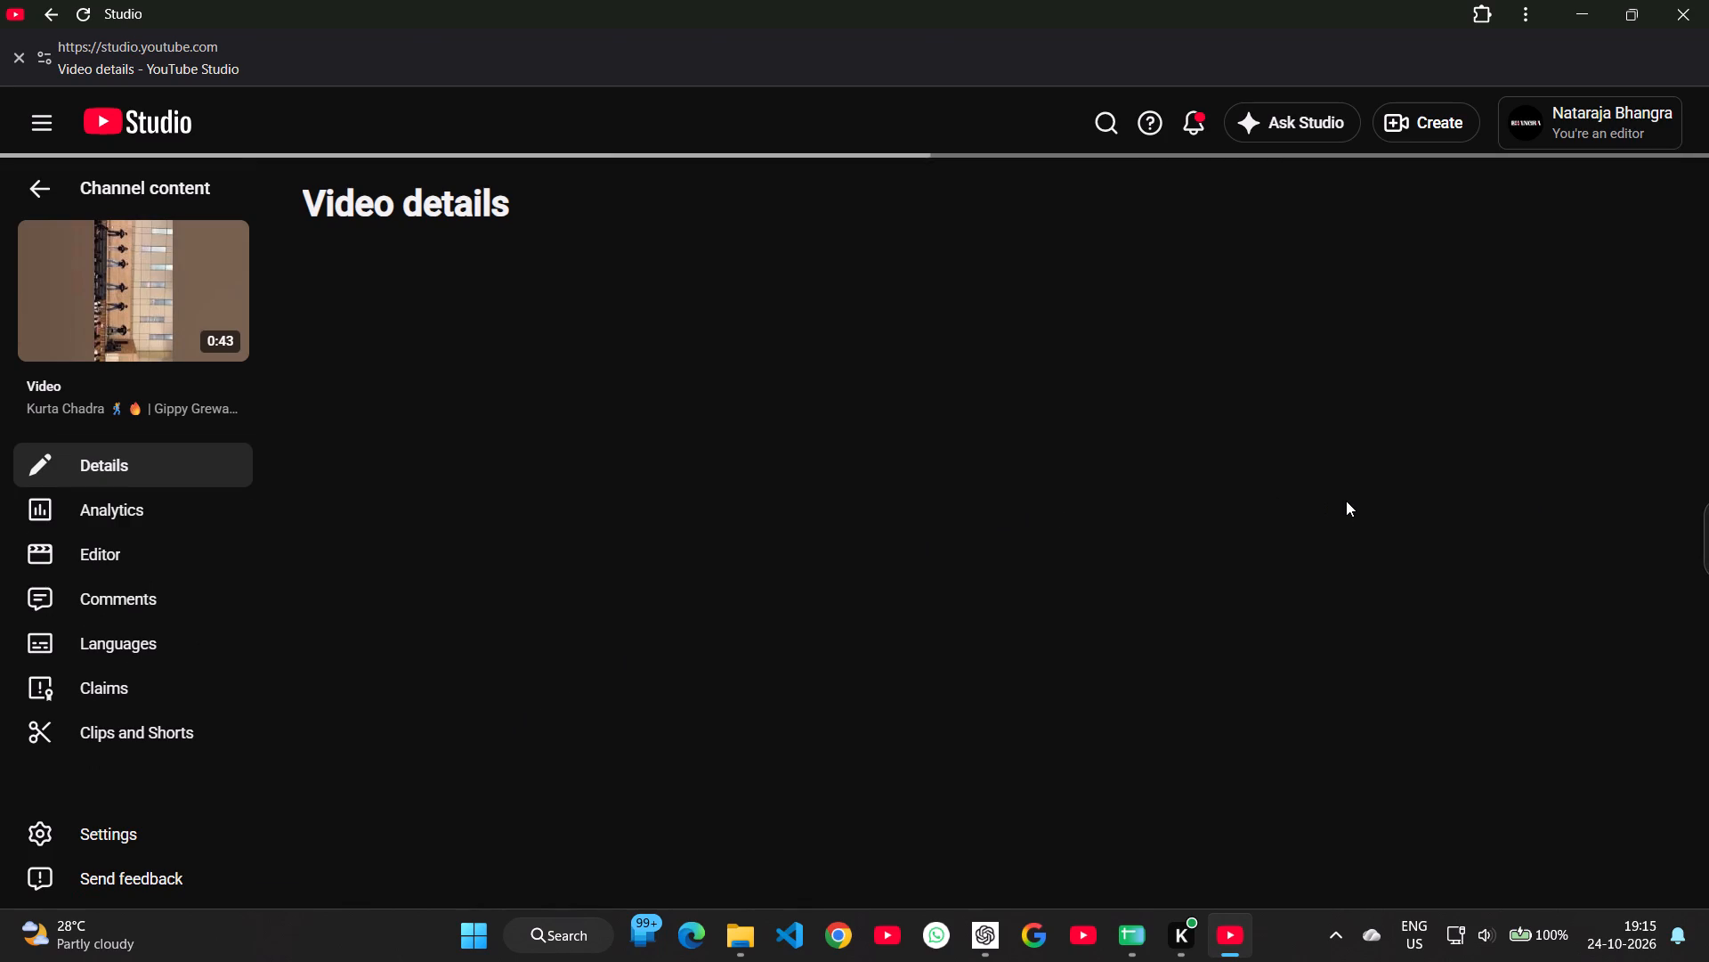
scroll(1273, 709, down, 2)
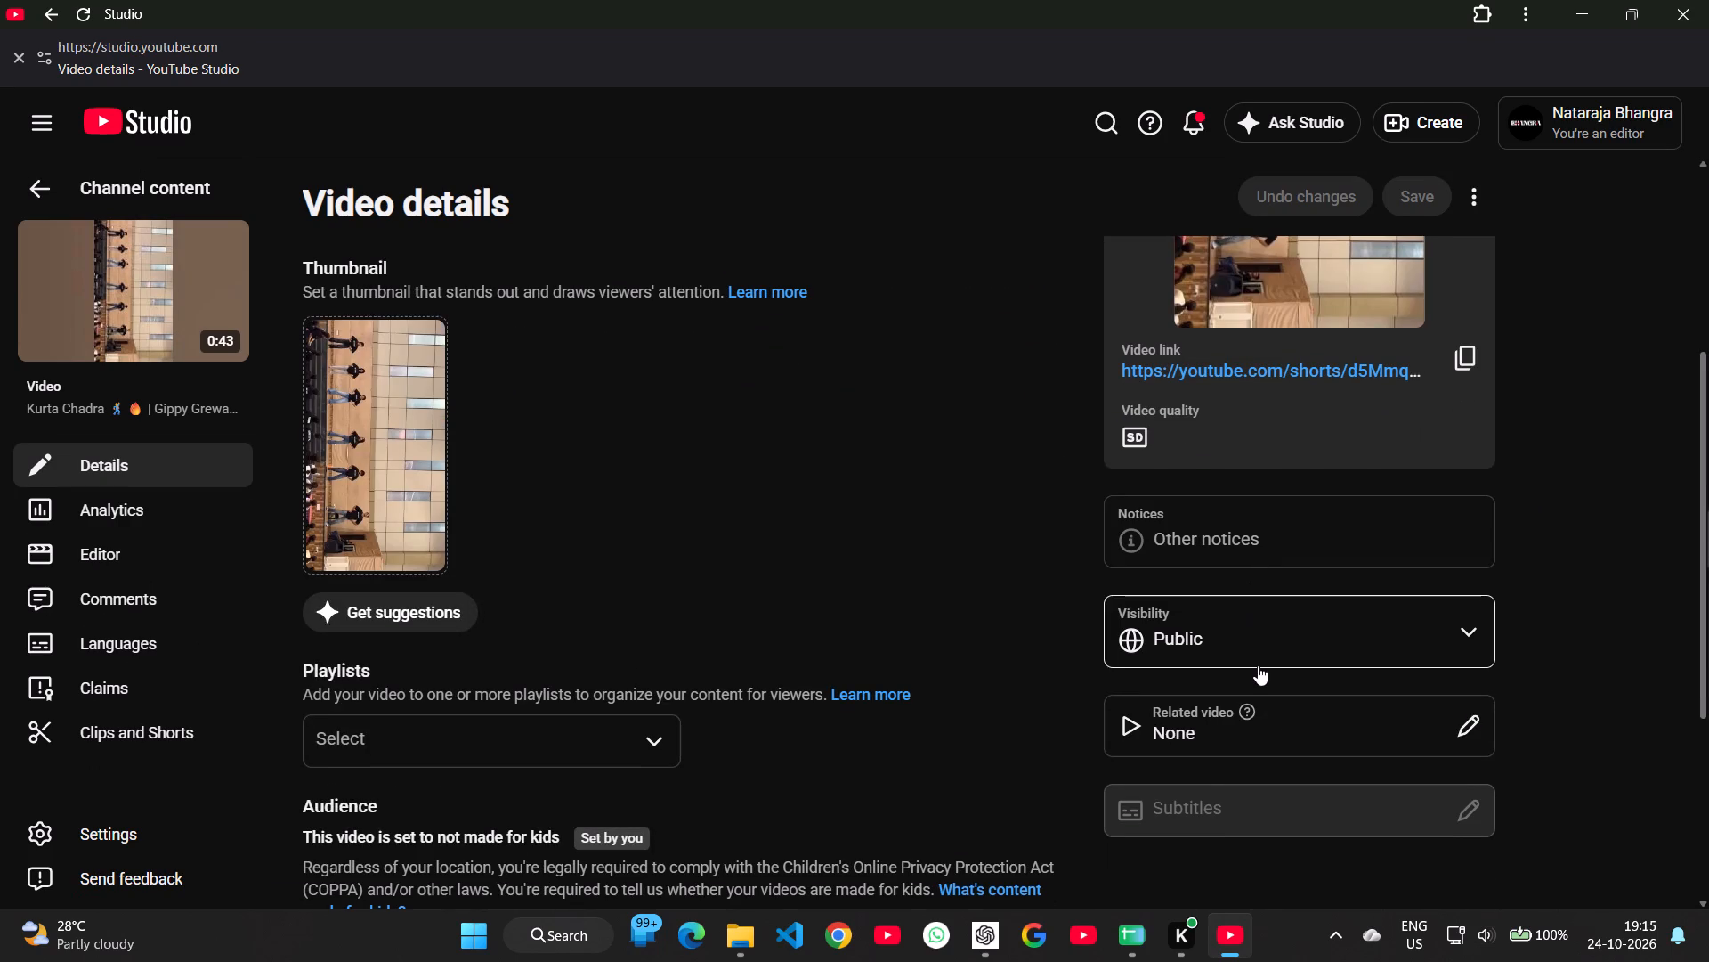
click(1266, 731)
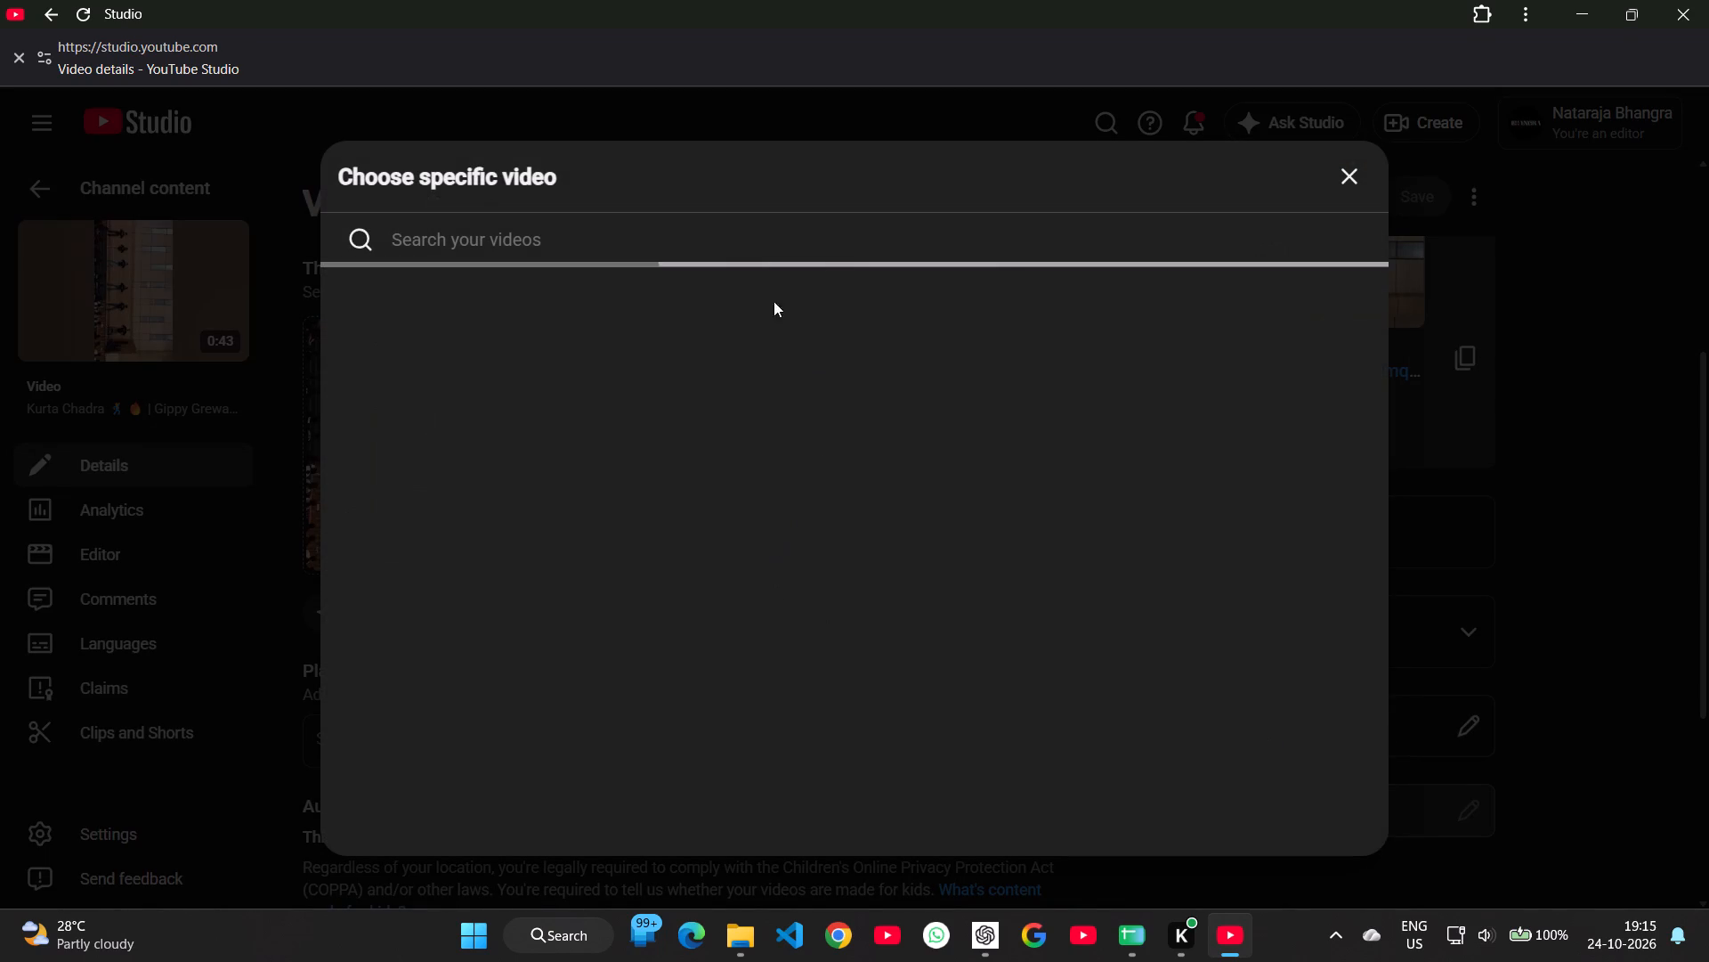
click(731, 239)
text(gol)
click(728, 238)
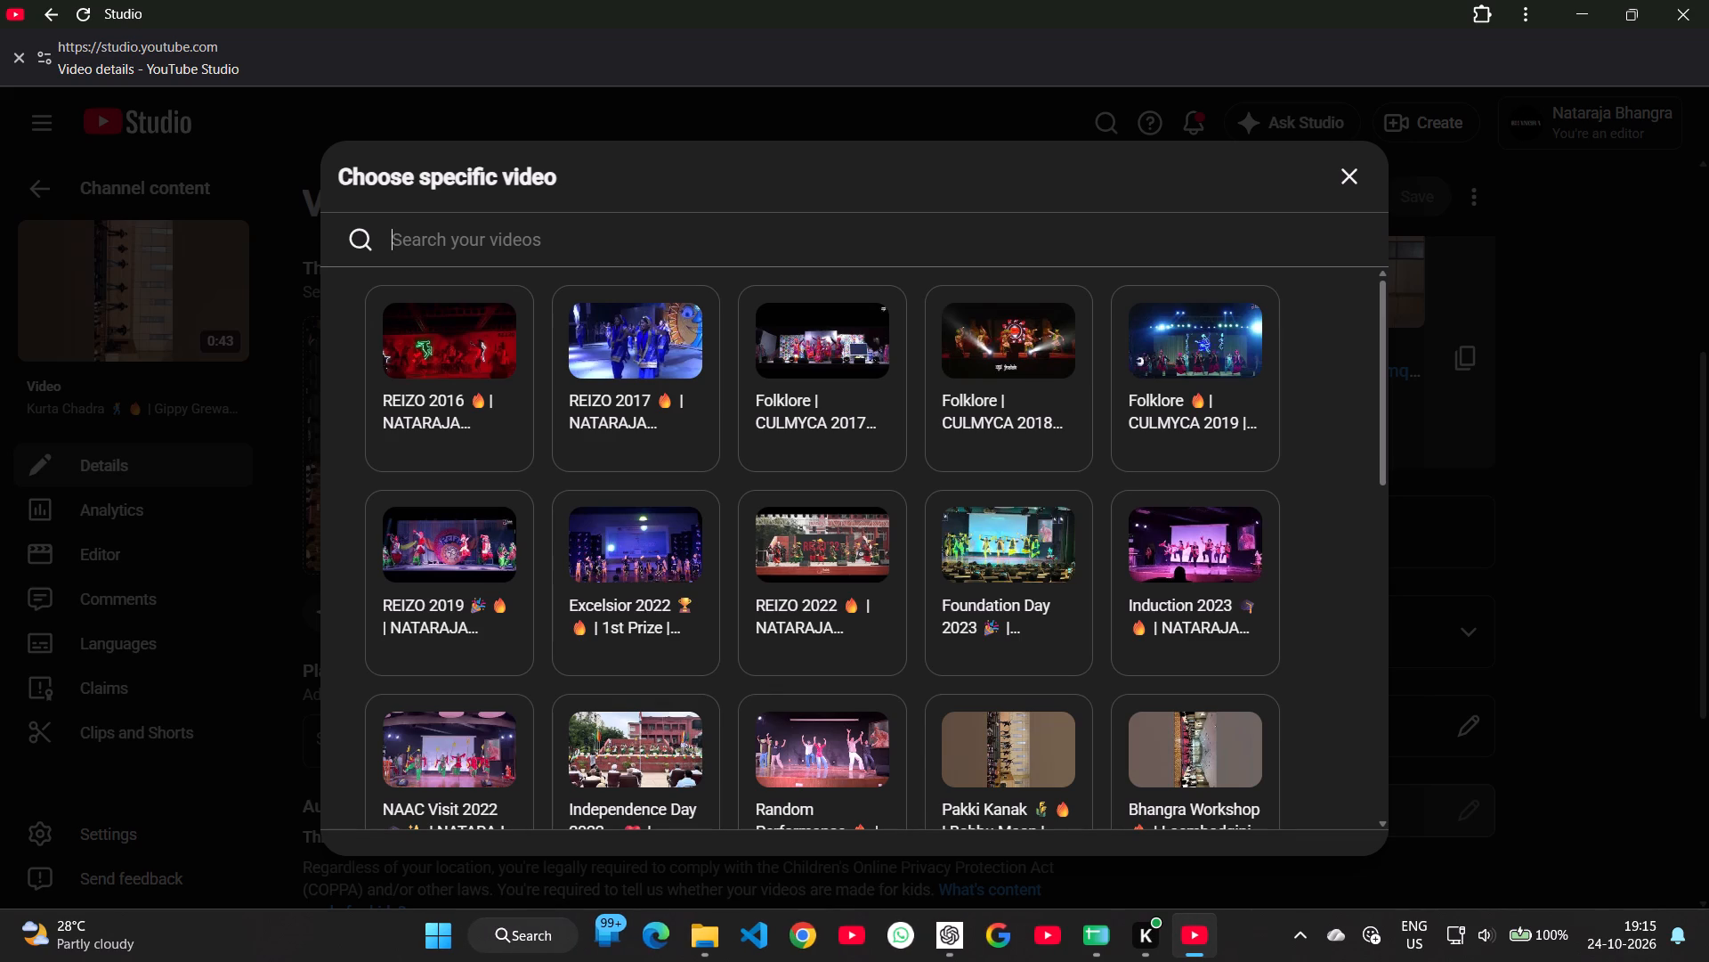
text(gol)
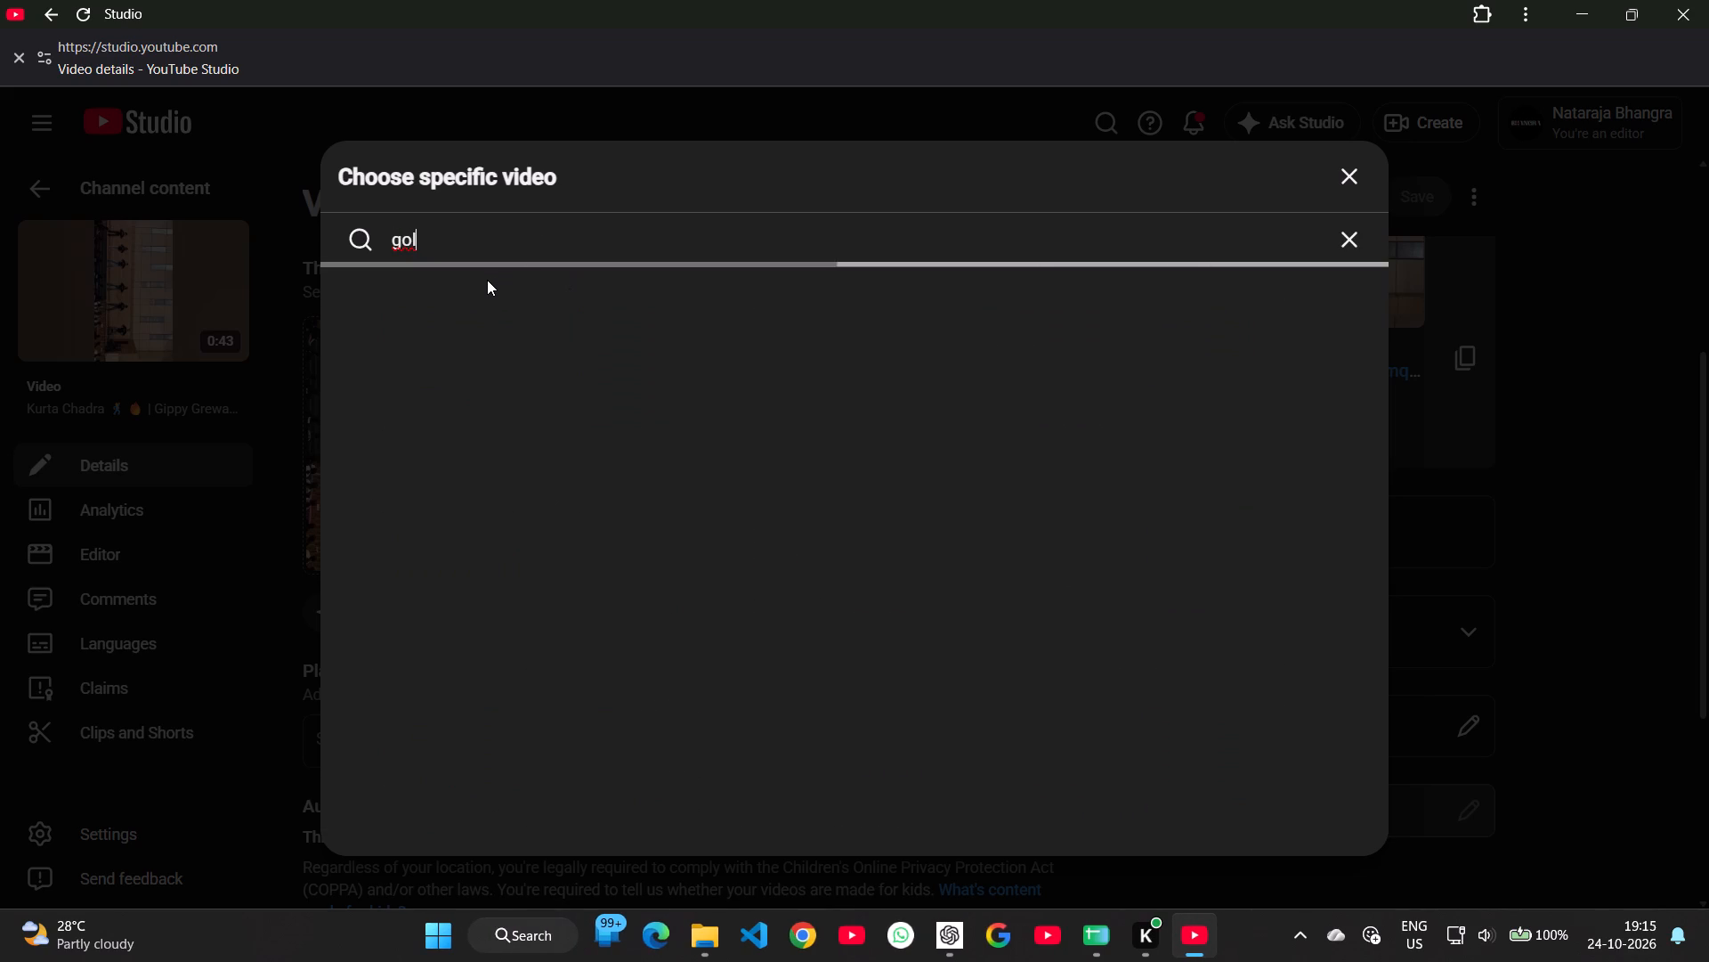
click(483, 345)
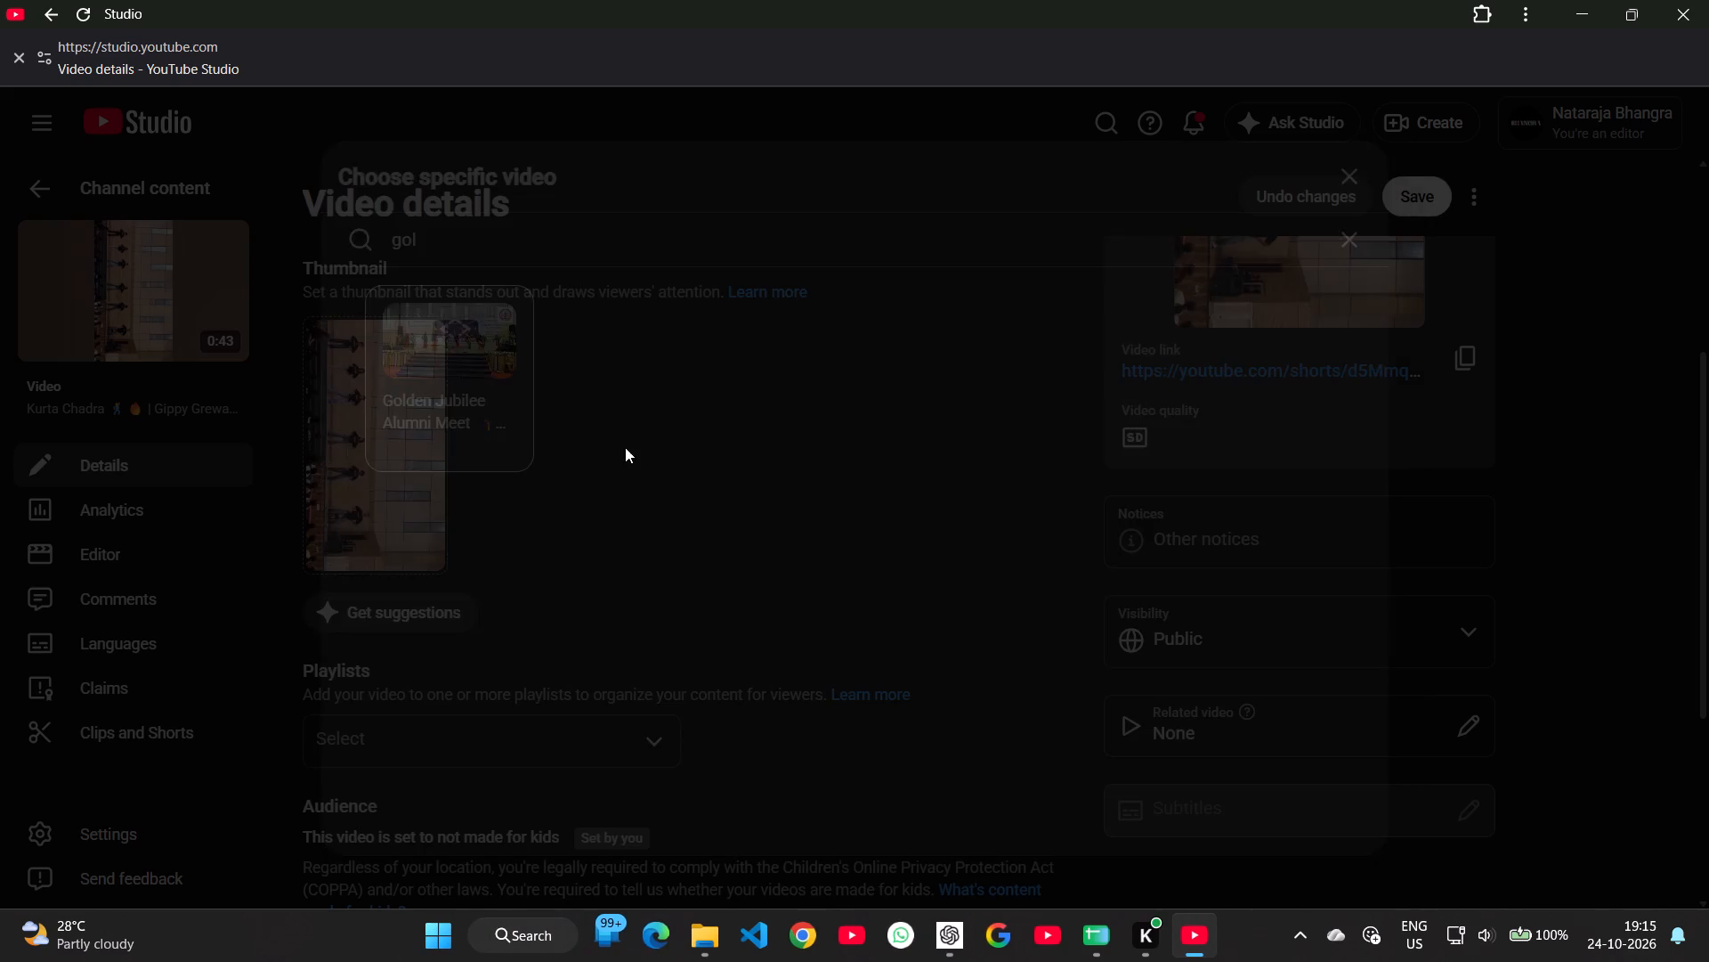
click(1424, 193)
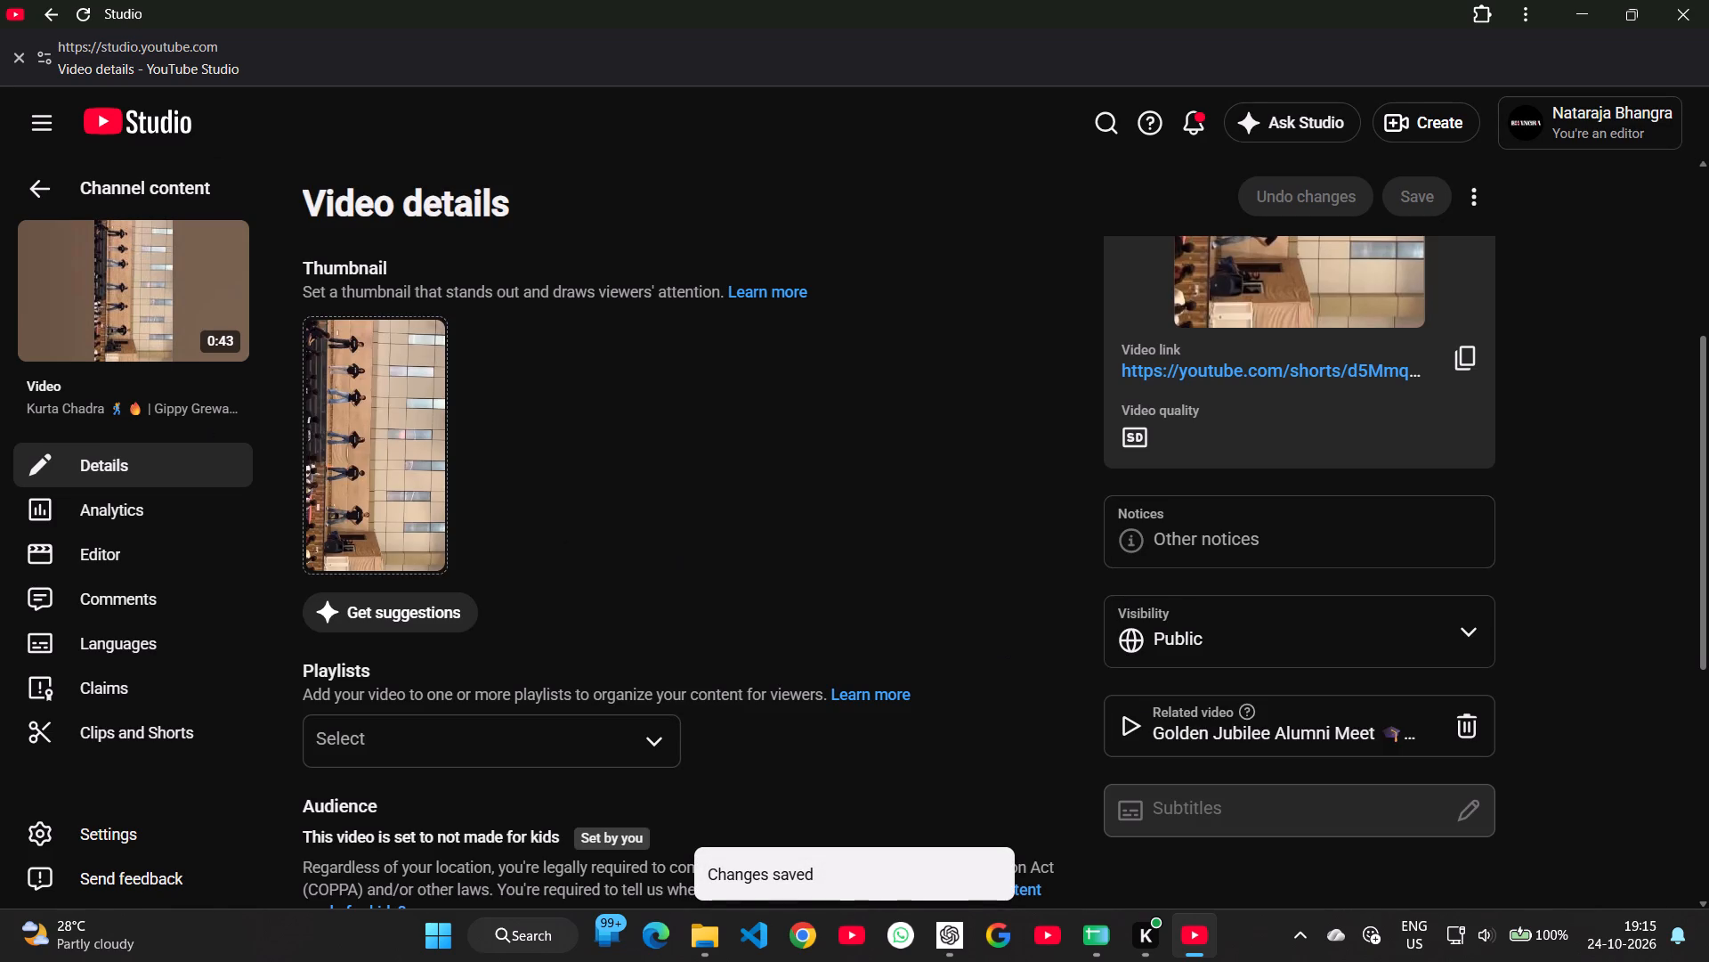
Set the Chhatri Short's related video to Golden Jubilee Alumni Meet, searching for "go", and save the changes.
click(45, 166)
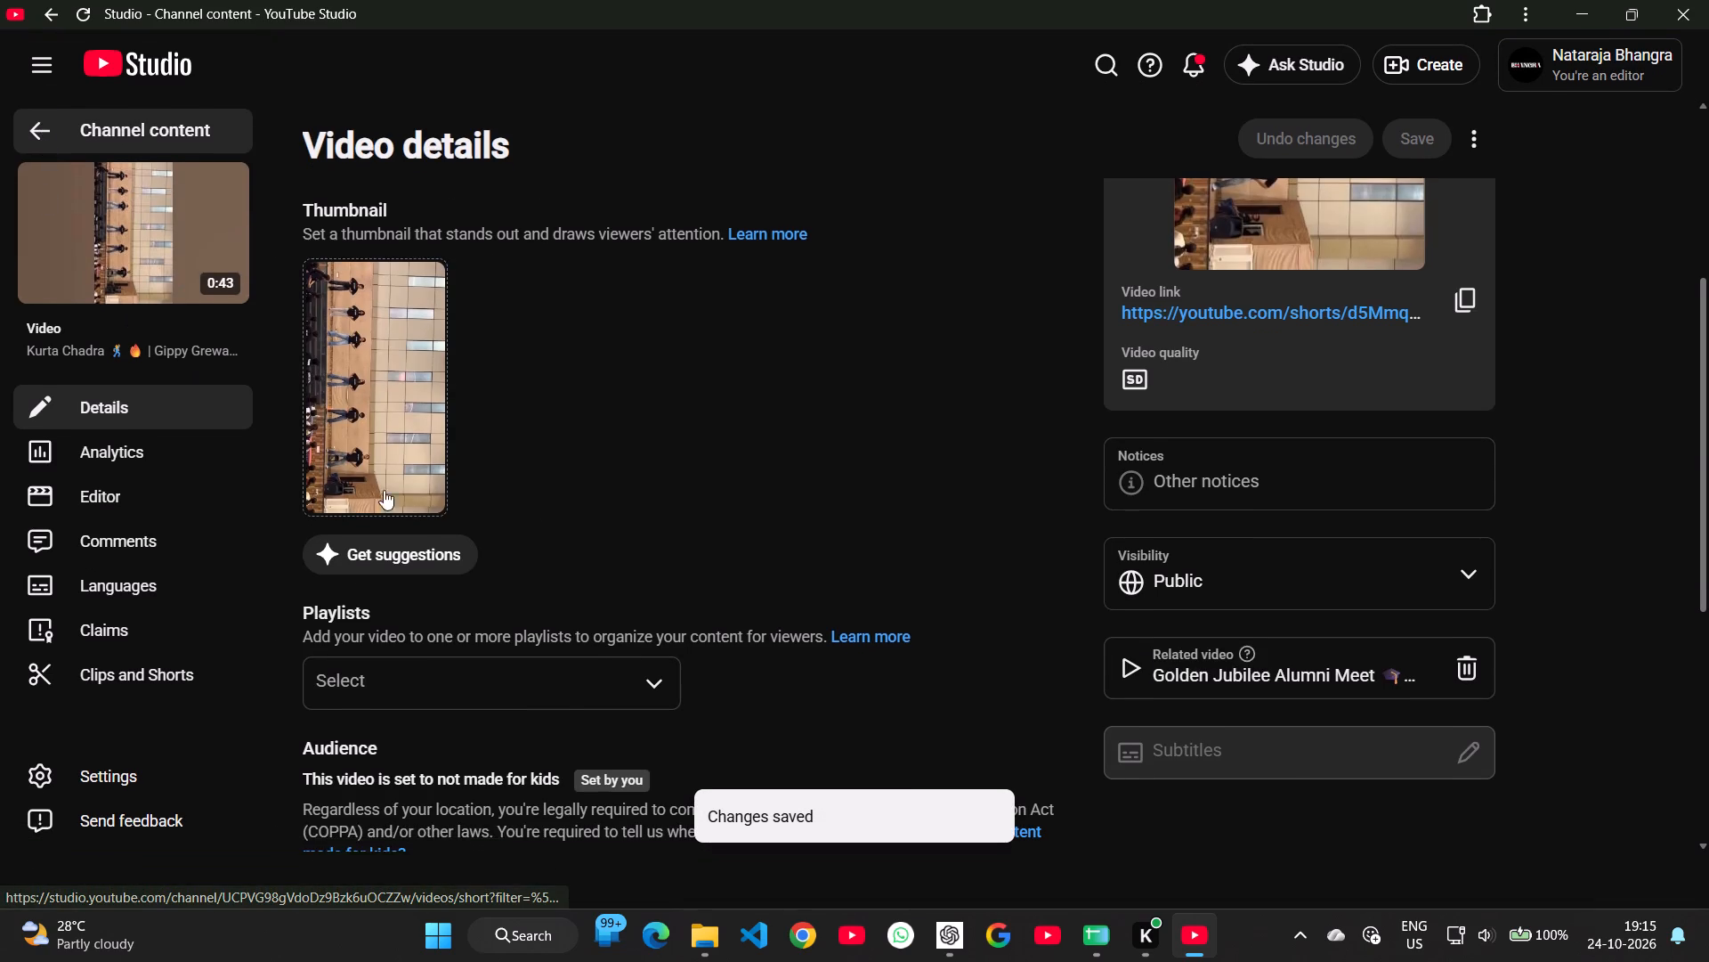
scroll(871, 662, down, 6)
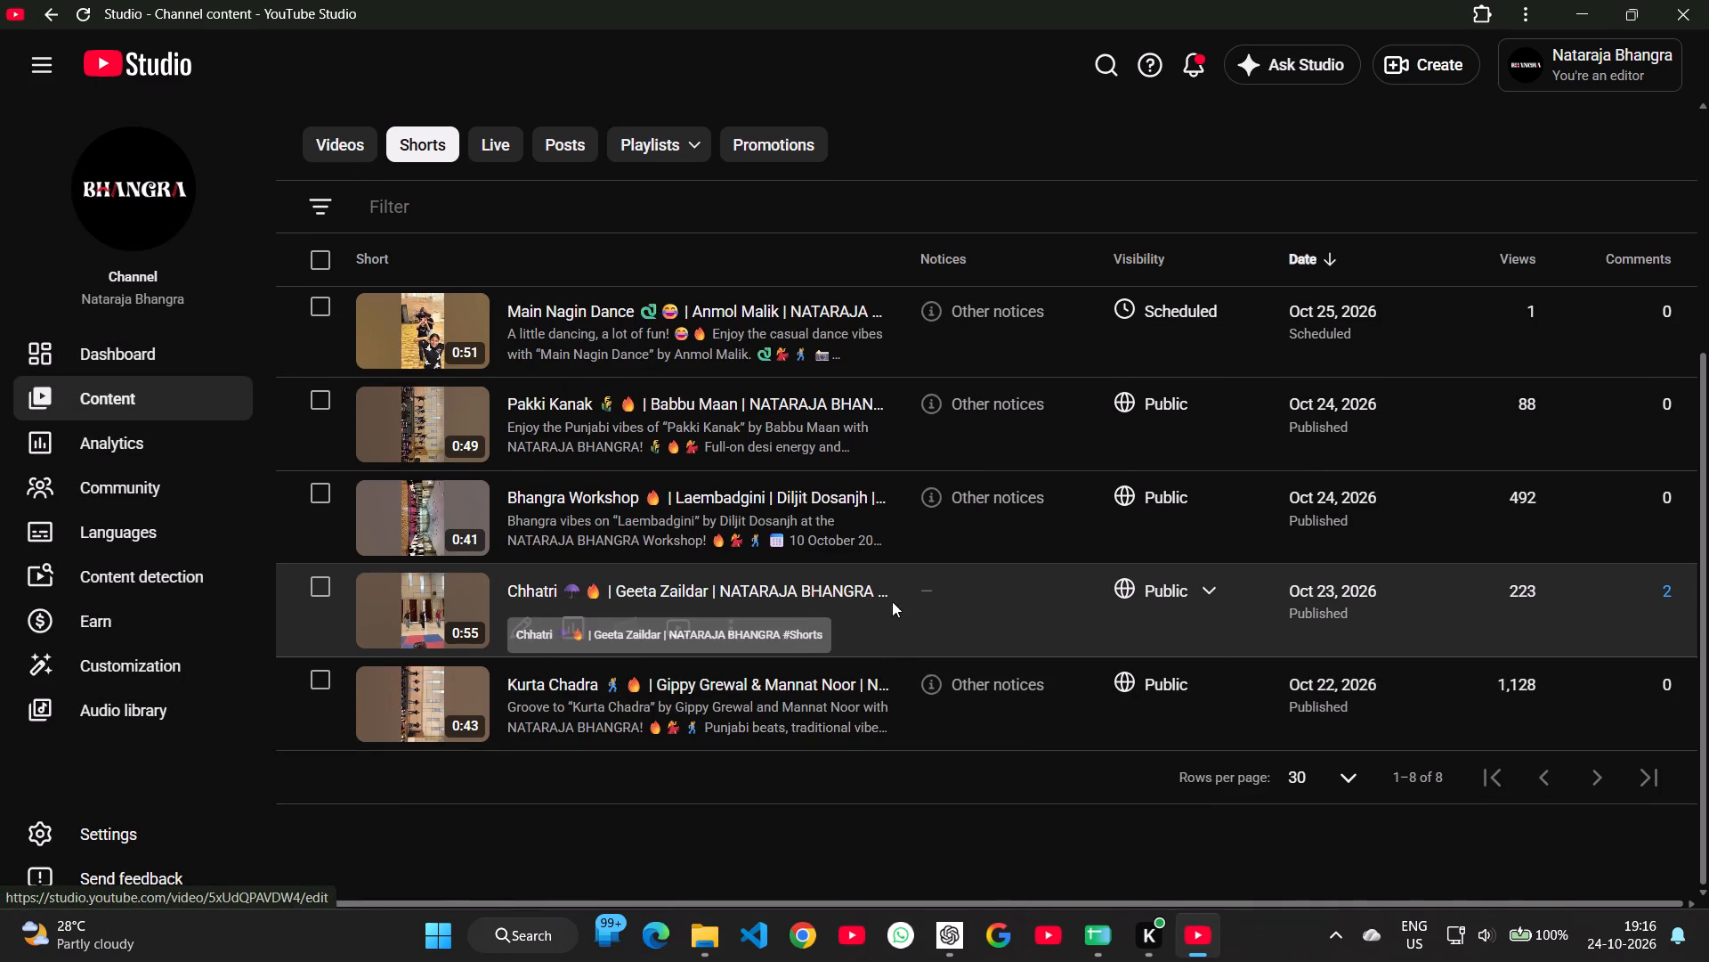
click(512, 616)
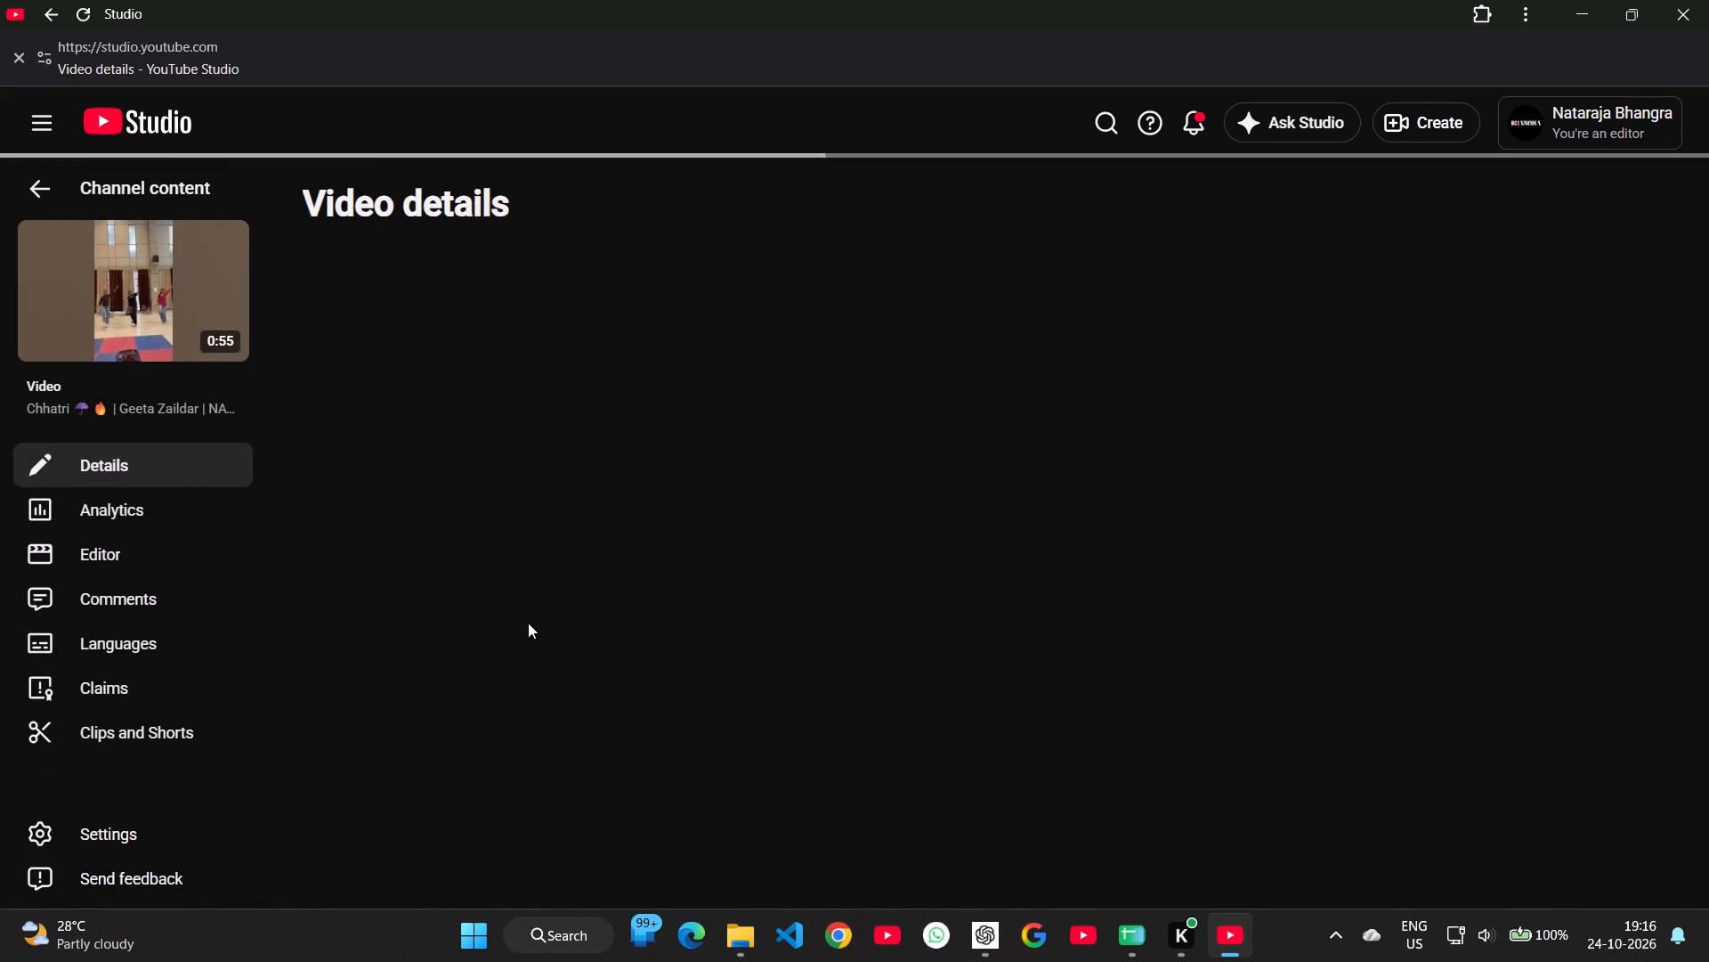
scroll(1372, 764, down, 3)
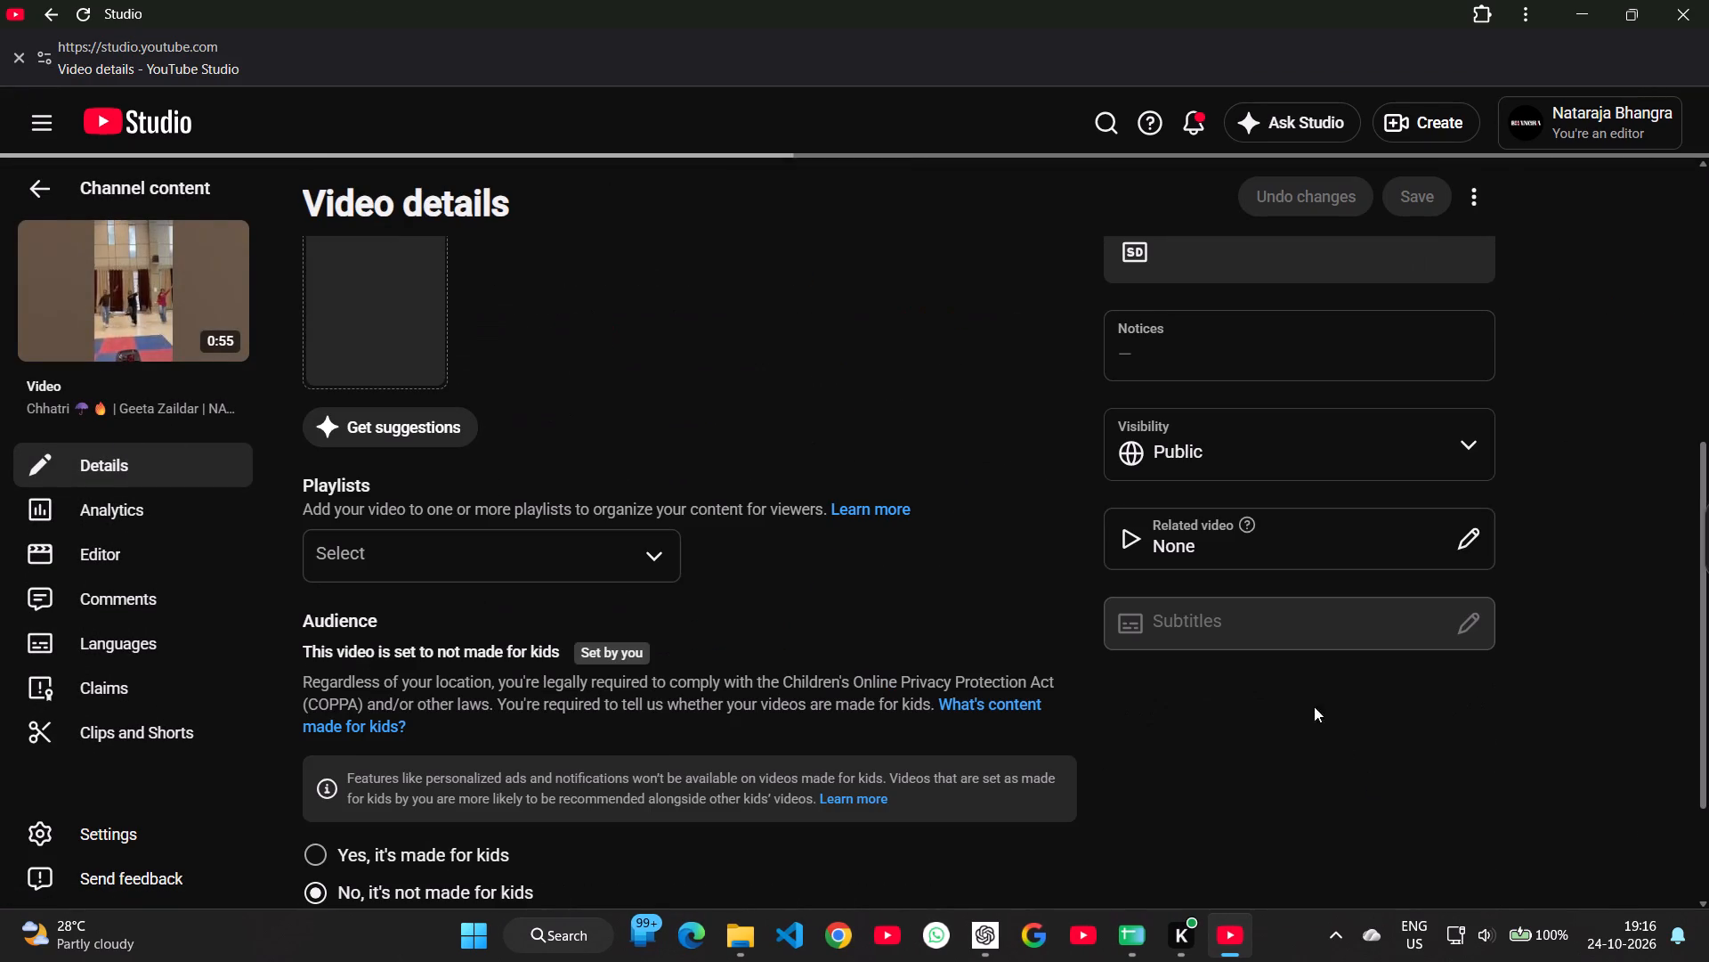
click(1449, 521)
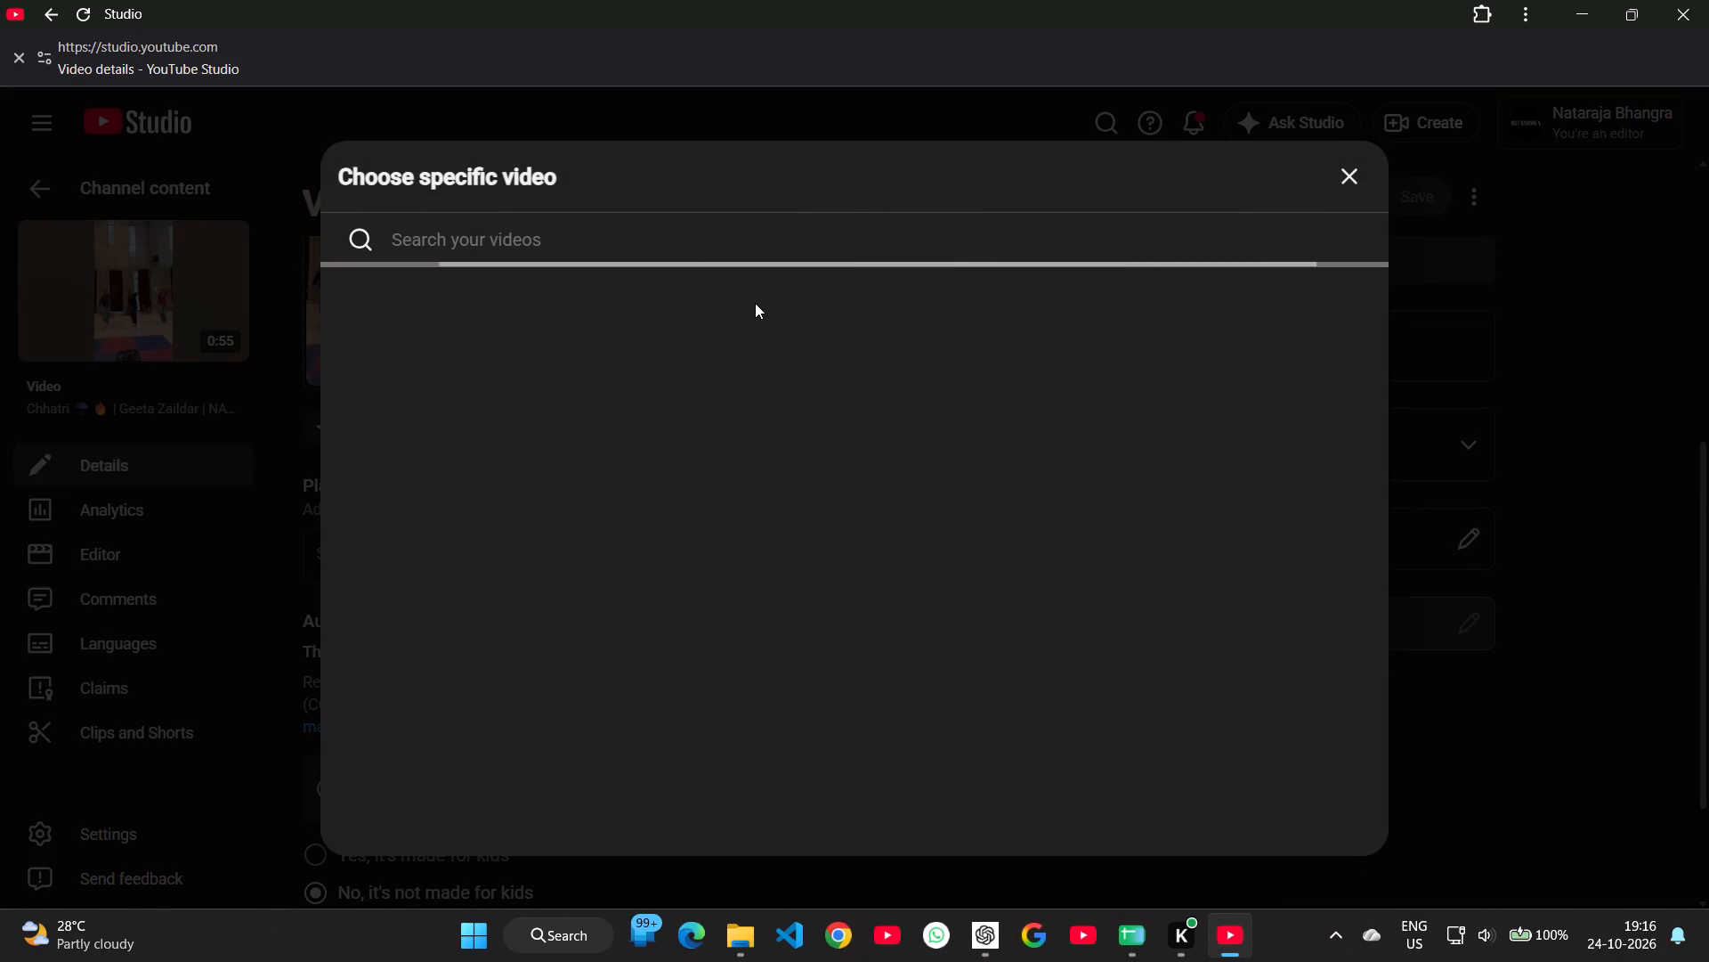
key(g)
click(687, 215)
click(684, 244)
key(g)
key(o)
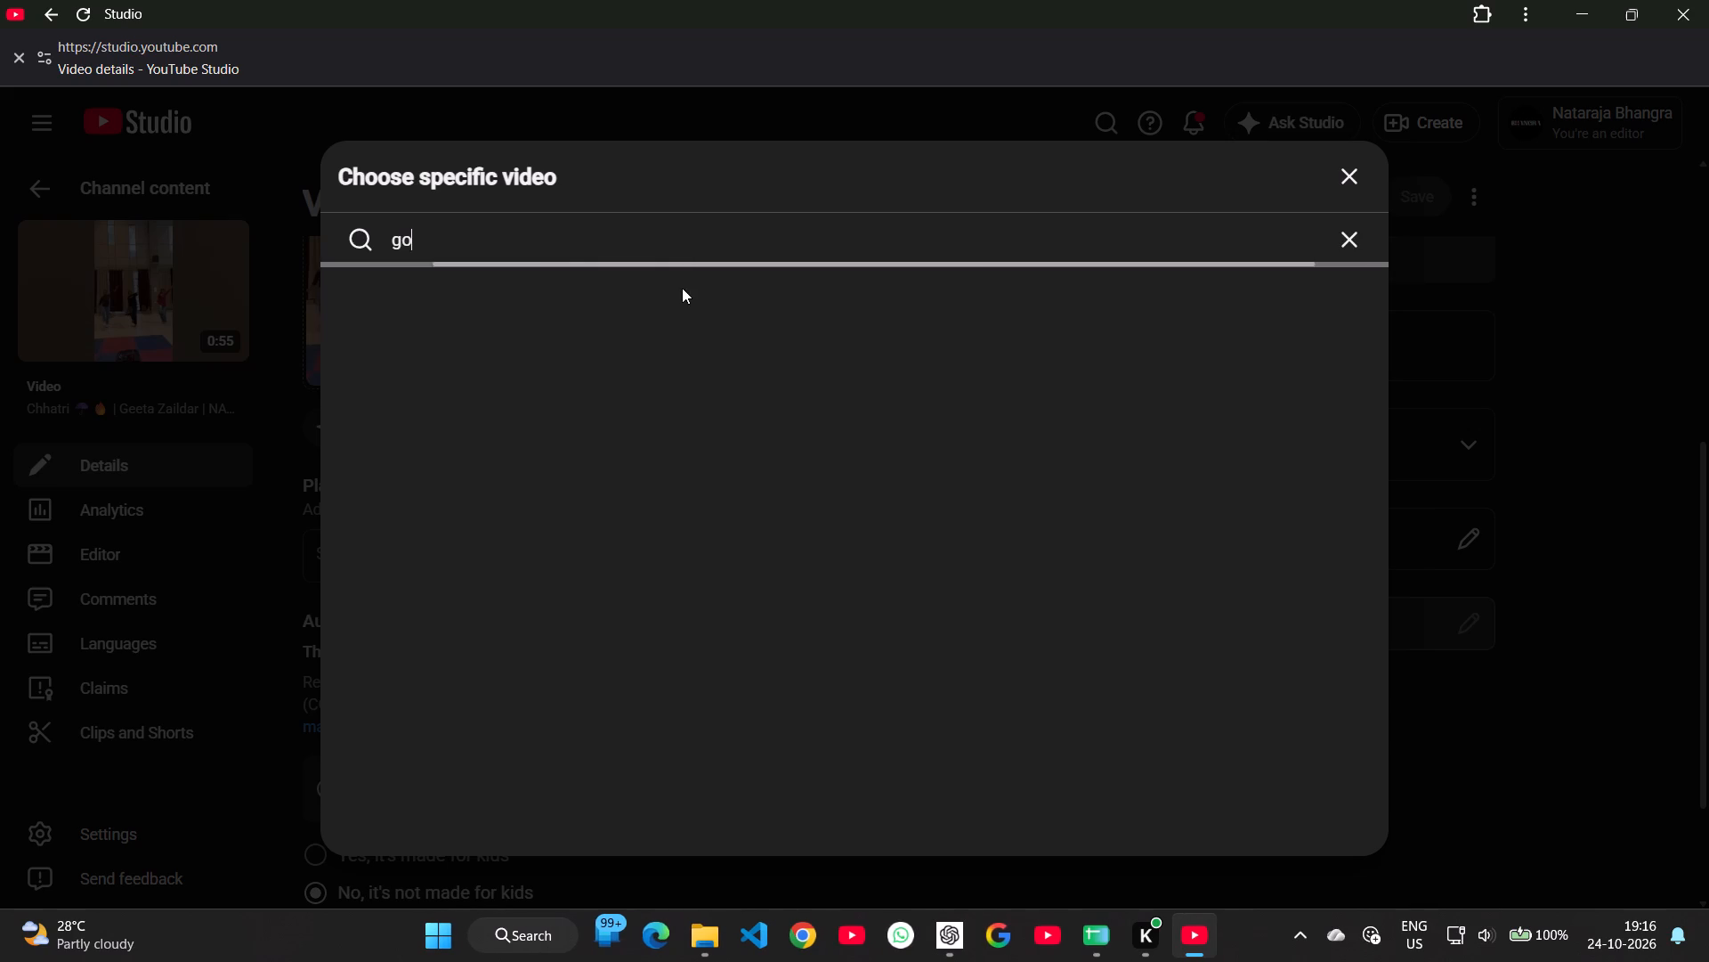
key(l)
key(d)
key(BackSpace)
key(BackSpace)
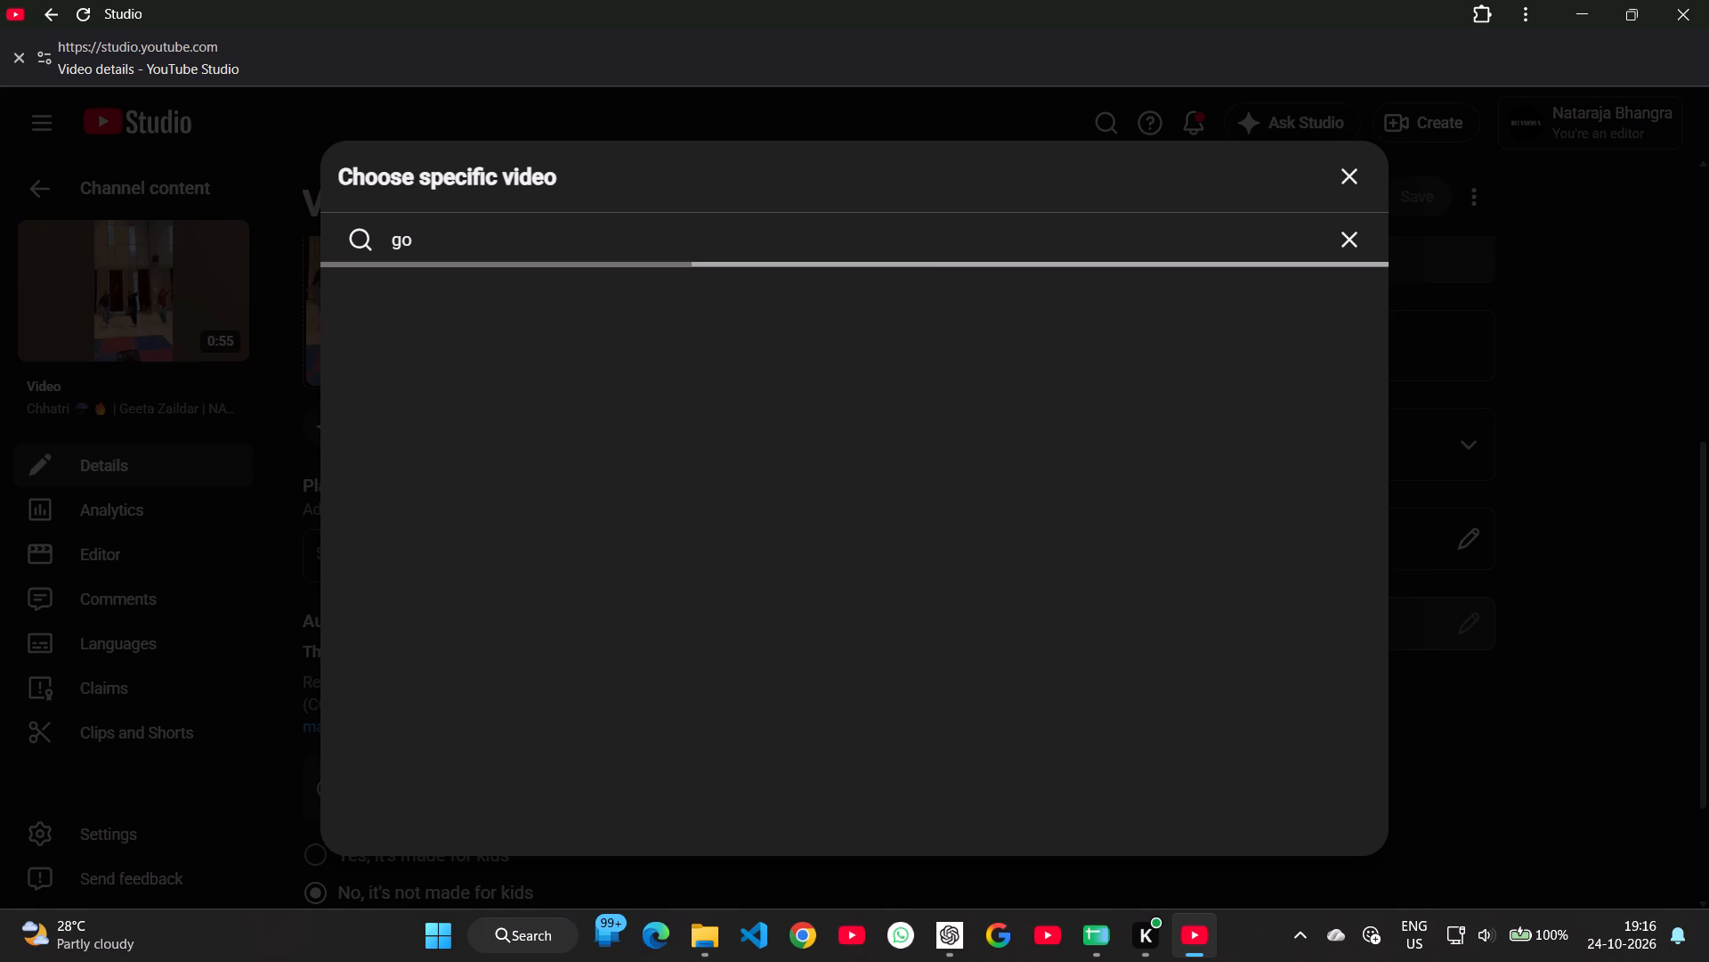
click(458, 394)
click(1425, 200)
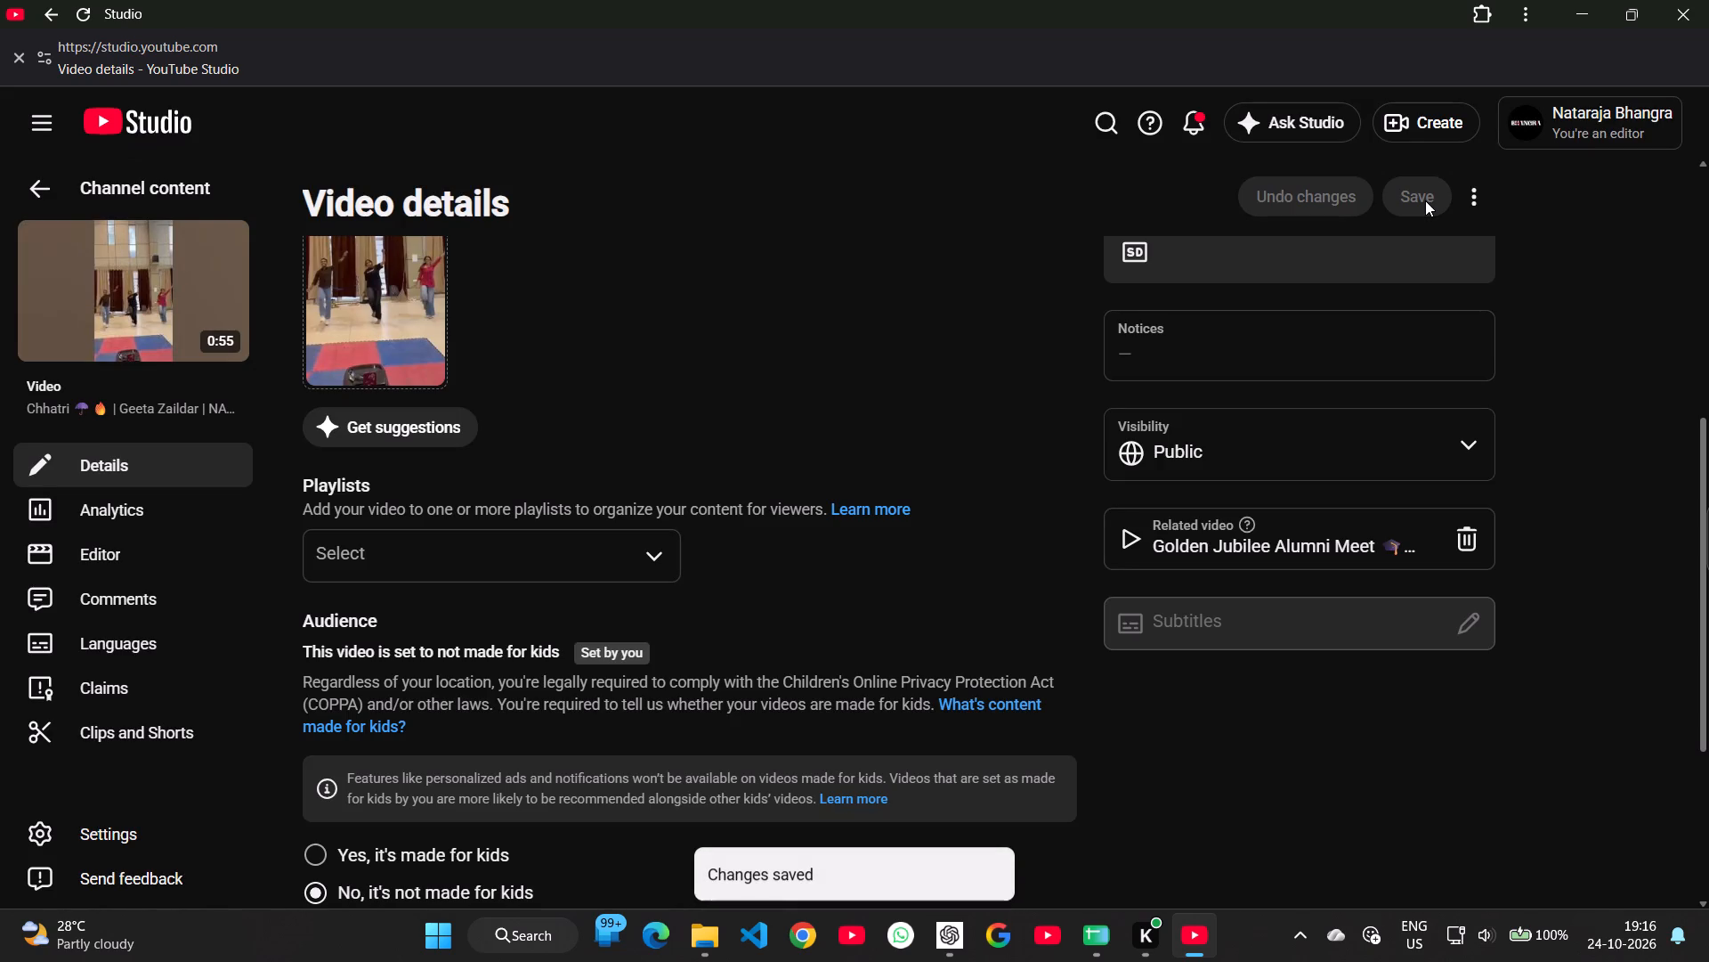
Replace the Pakki Kanak Short's related video with Folklore CULMYCA 2026, searching for "folk", save the changes, and return to the Shorts list.
click(38, 190)
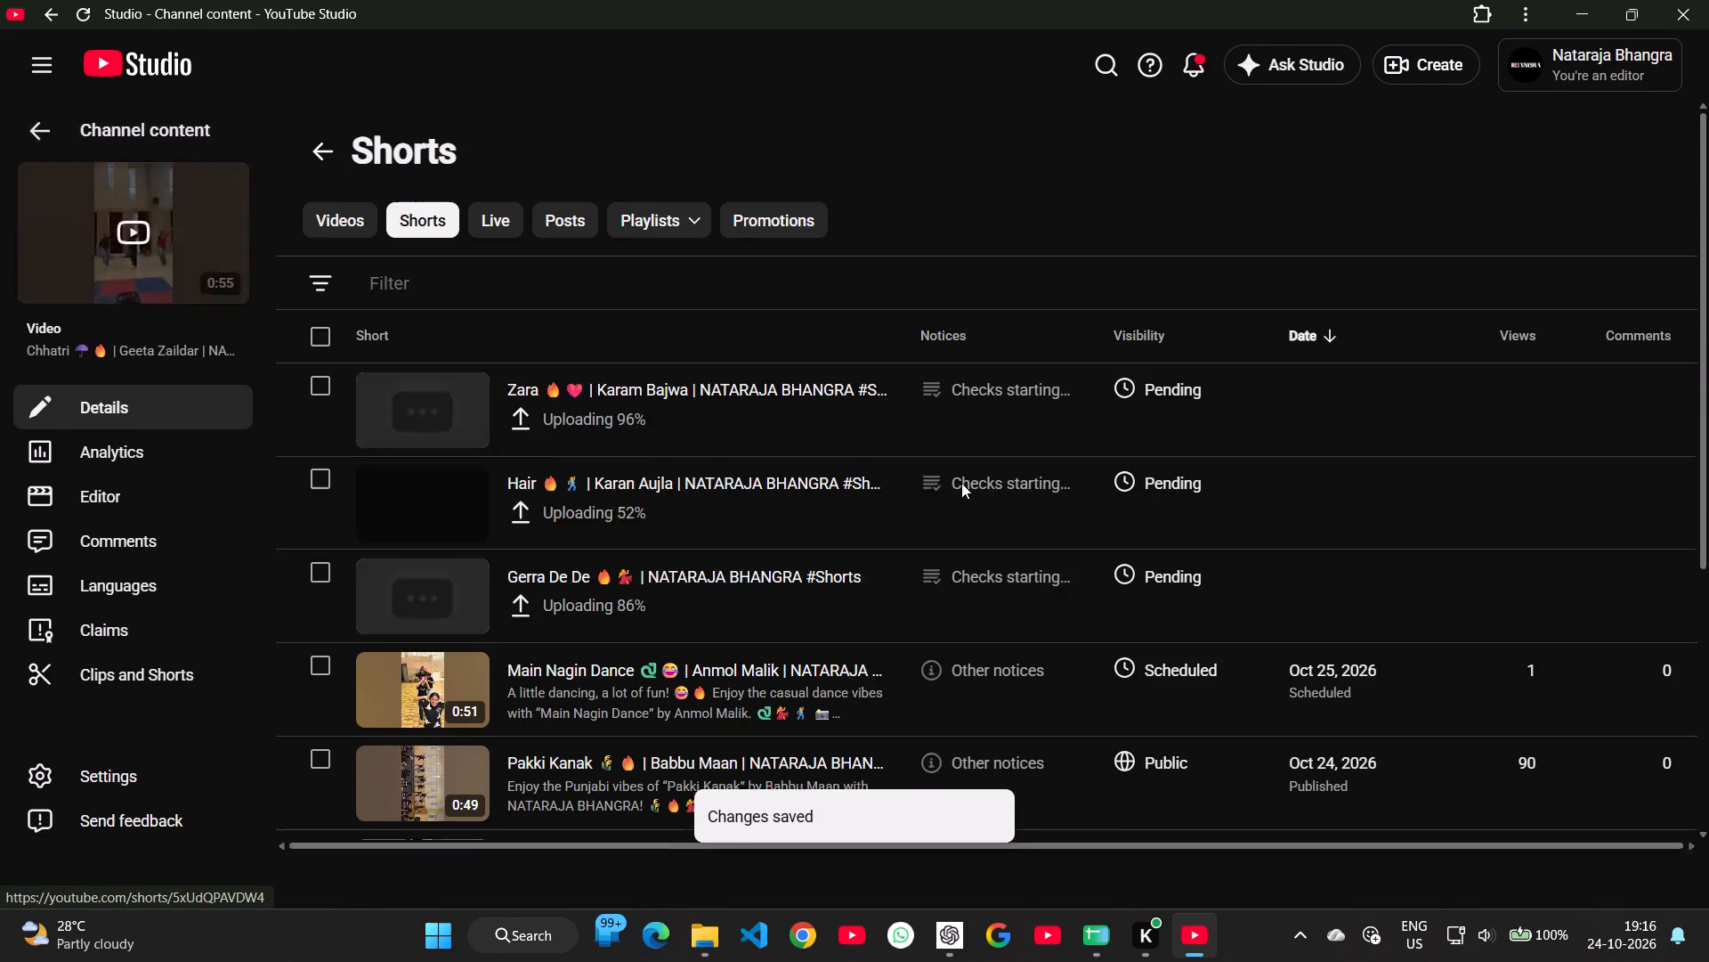
scroll(1081, 518, down, 6)
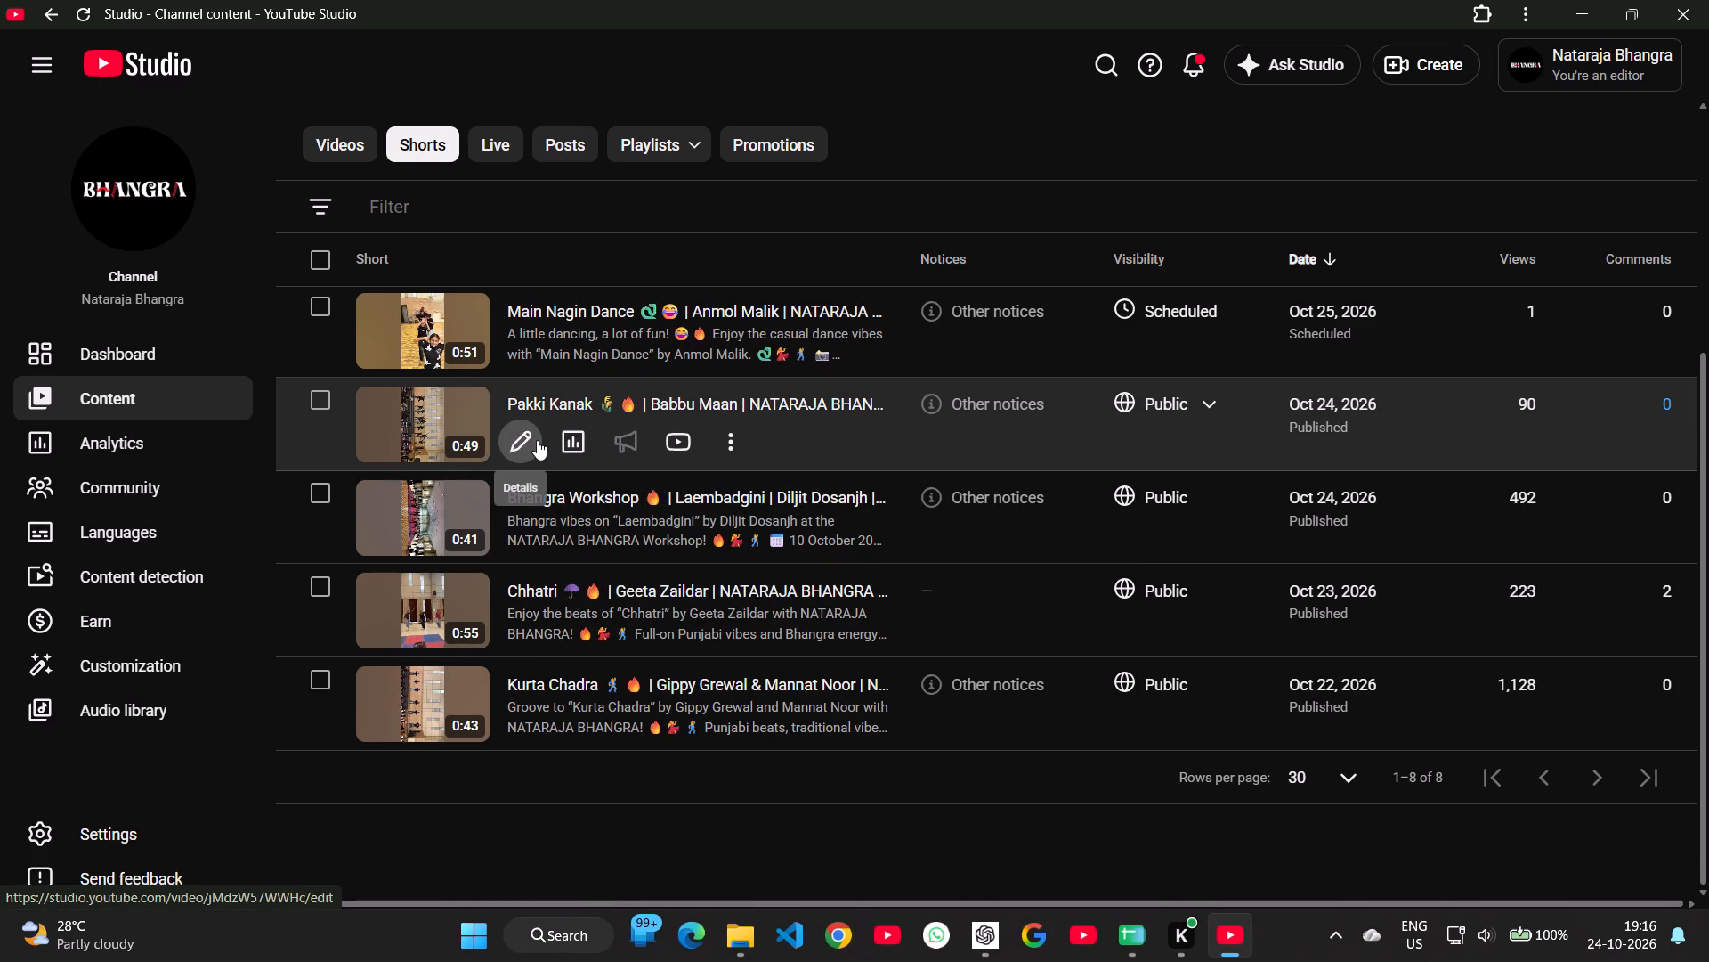
click(537, 440)
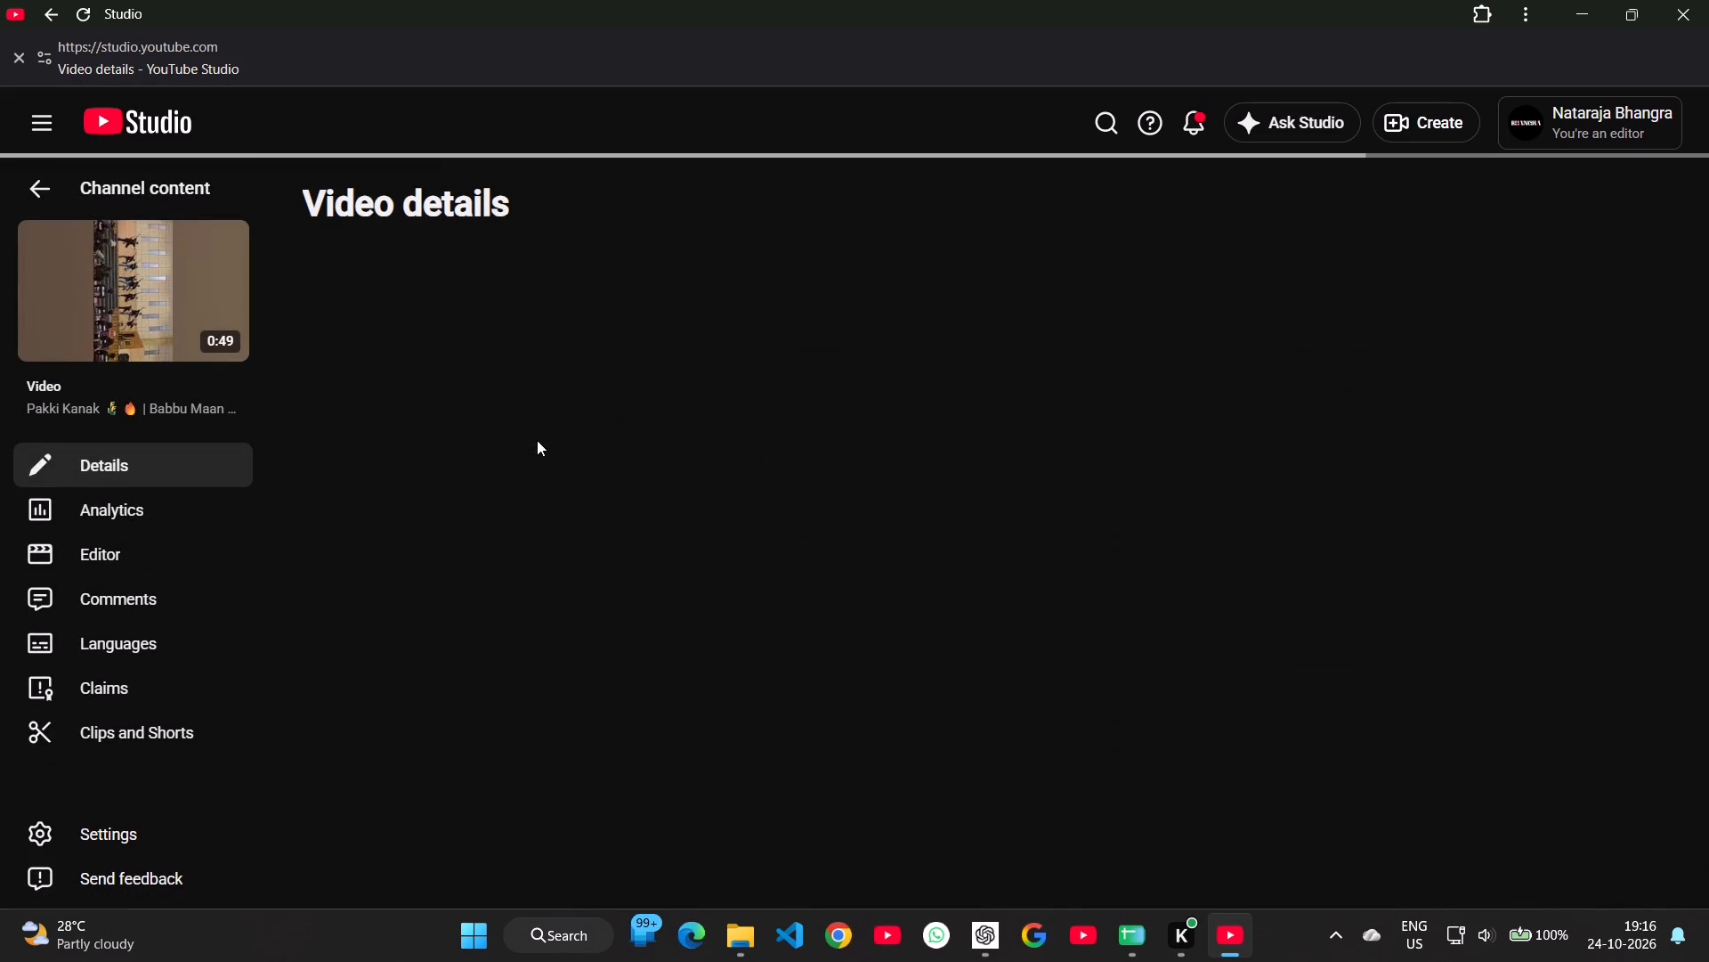
scroll(1492, 771, down, 3)
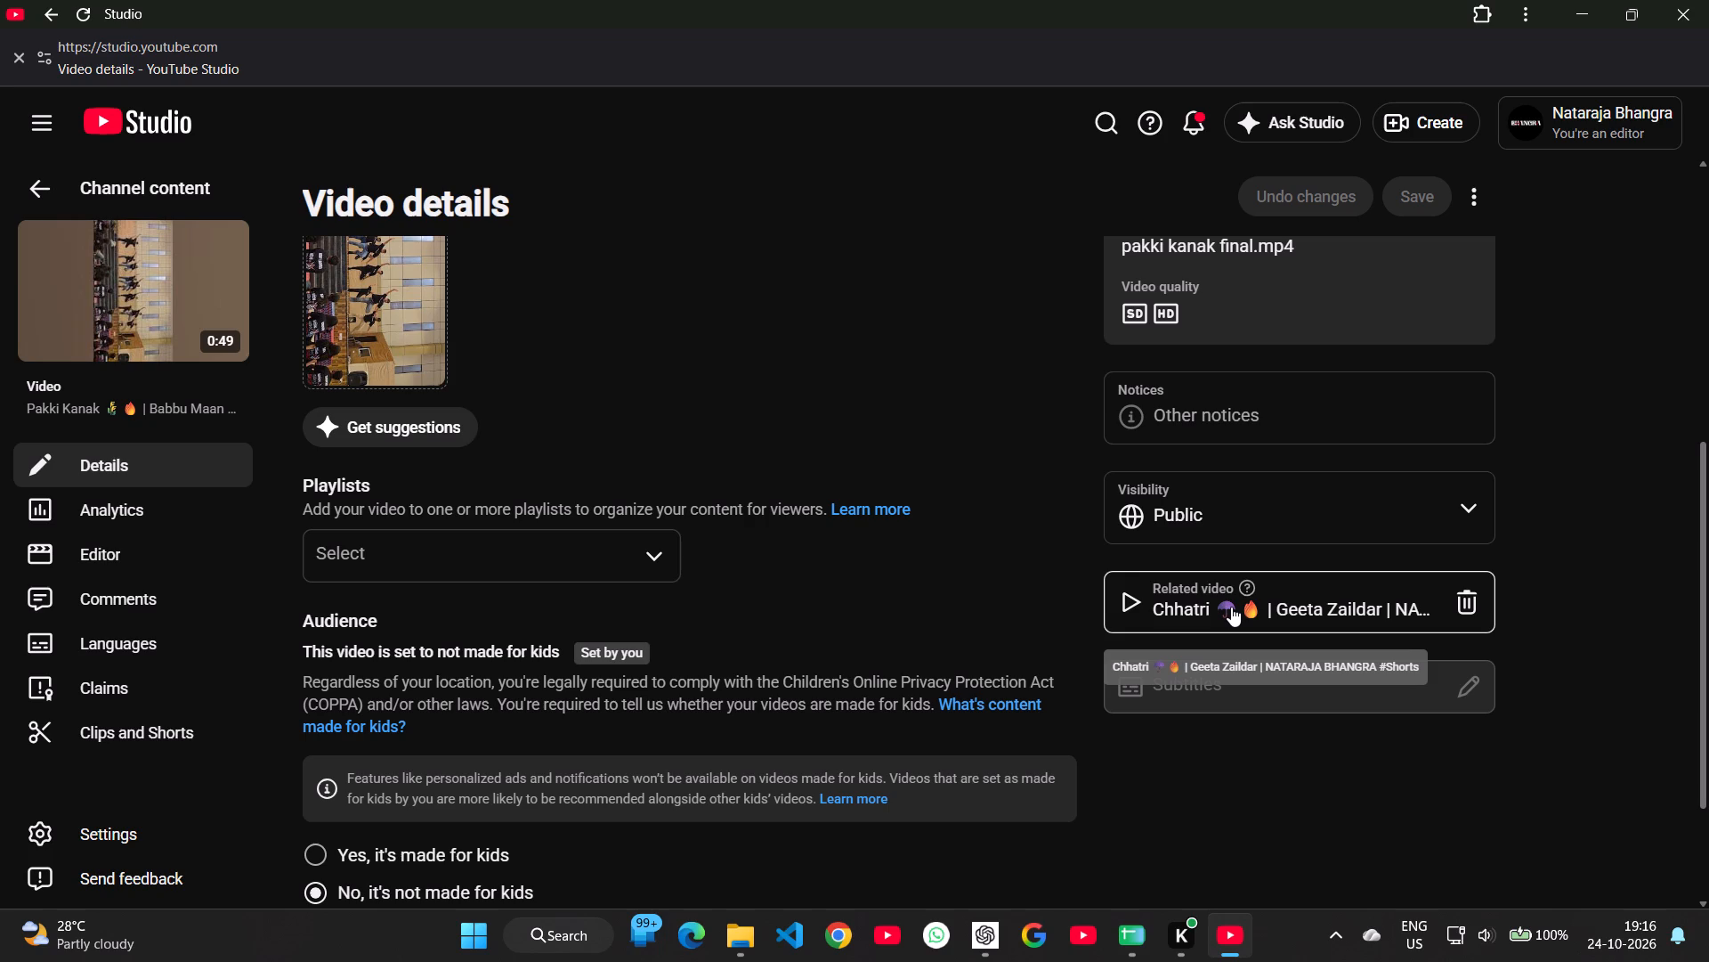
click(1231, 607)
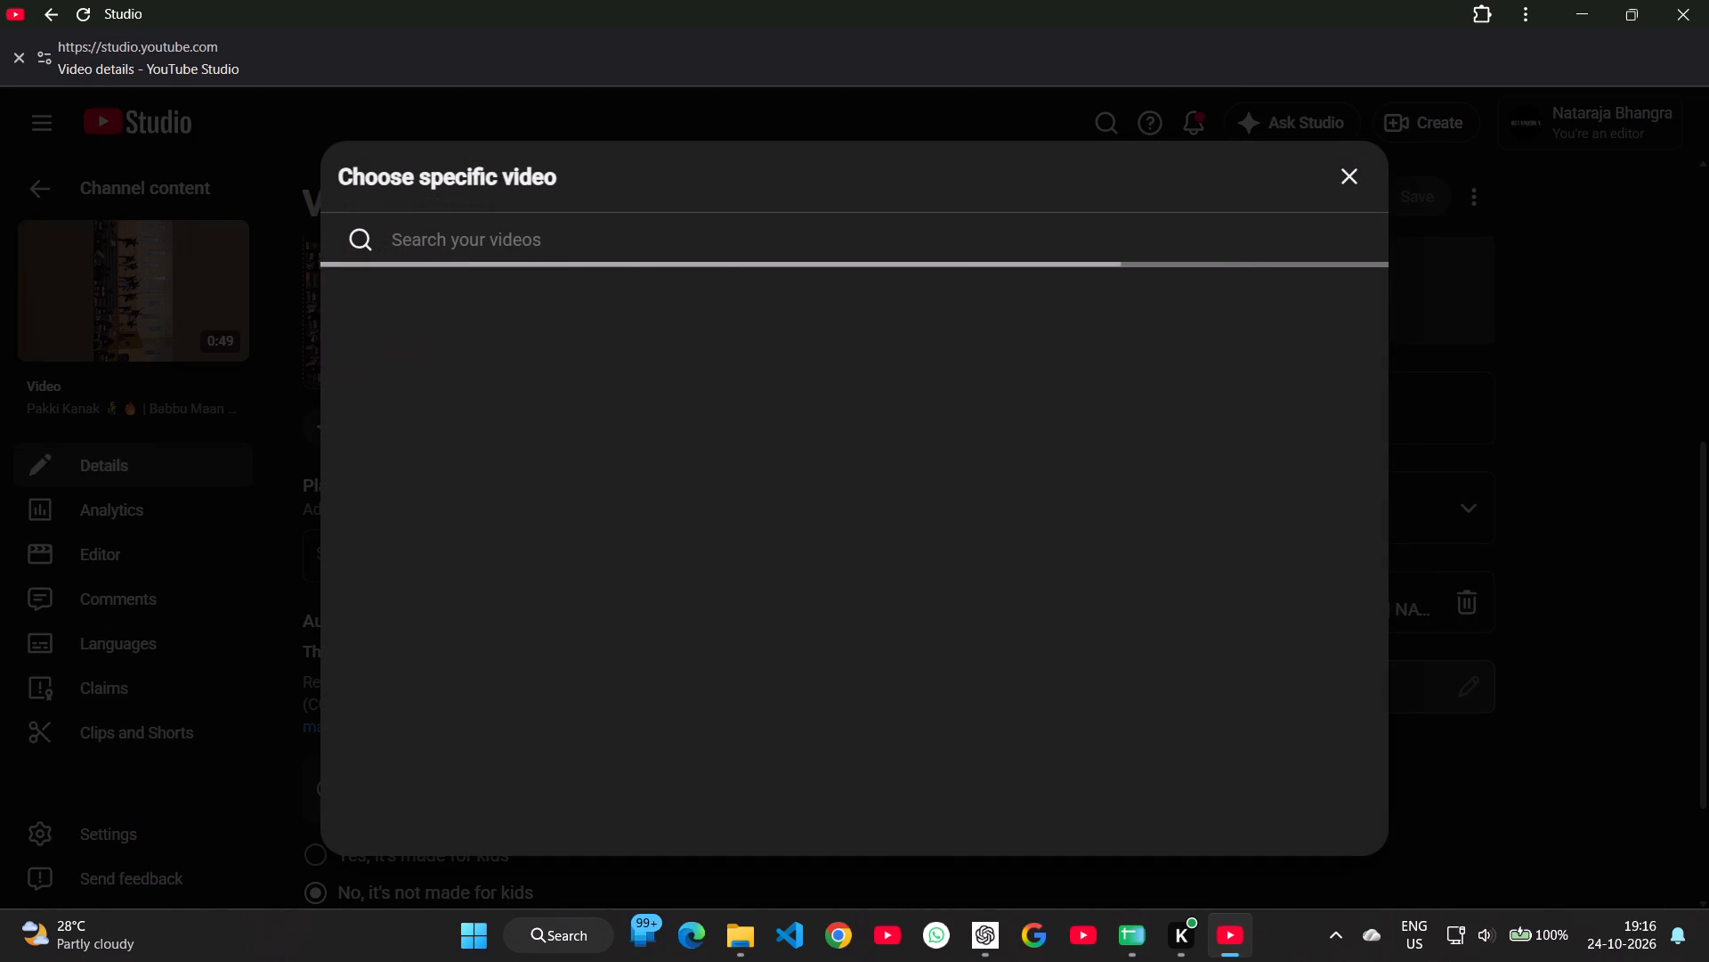
click(730, 239)
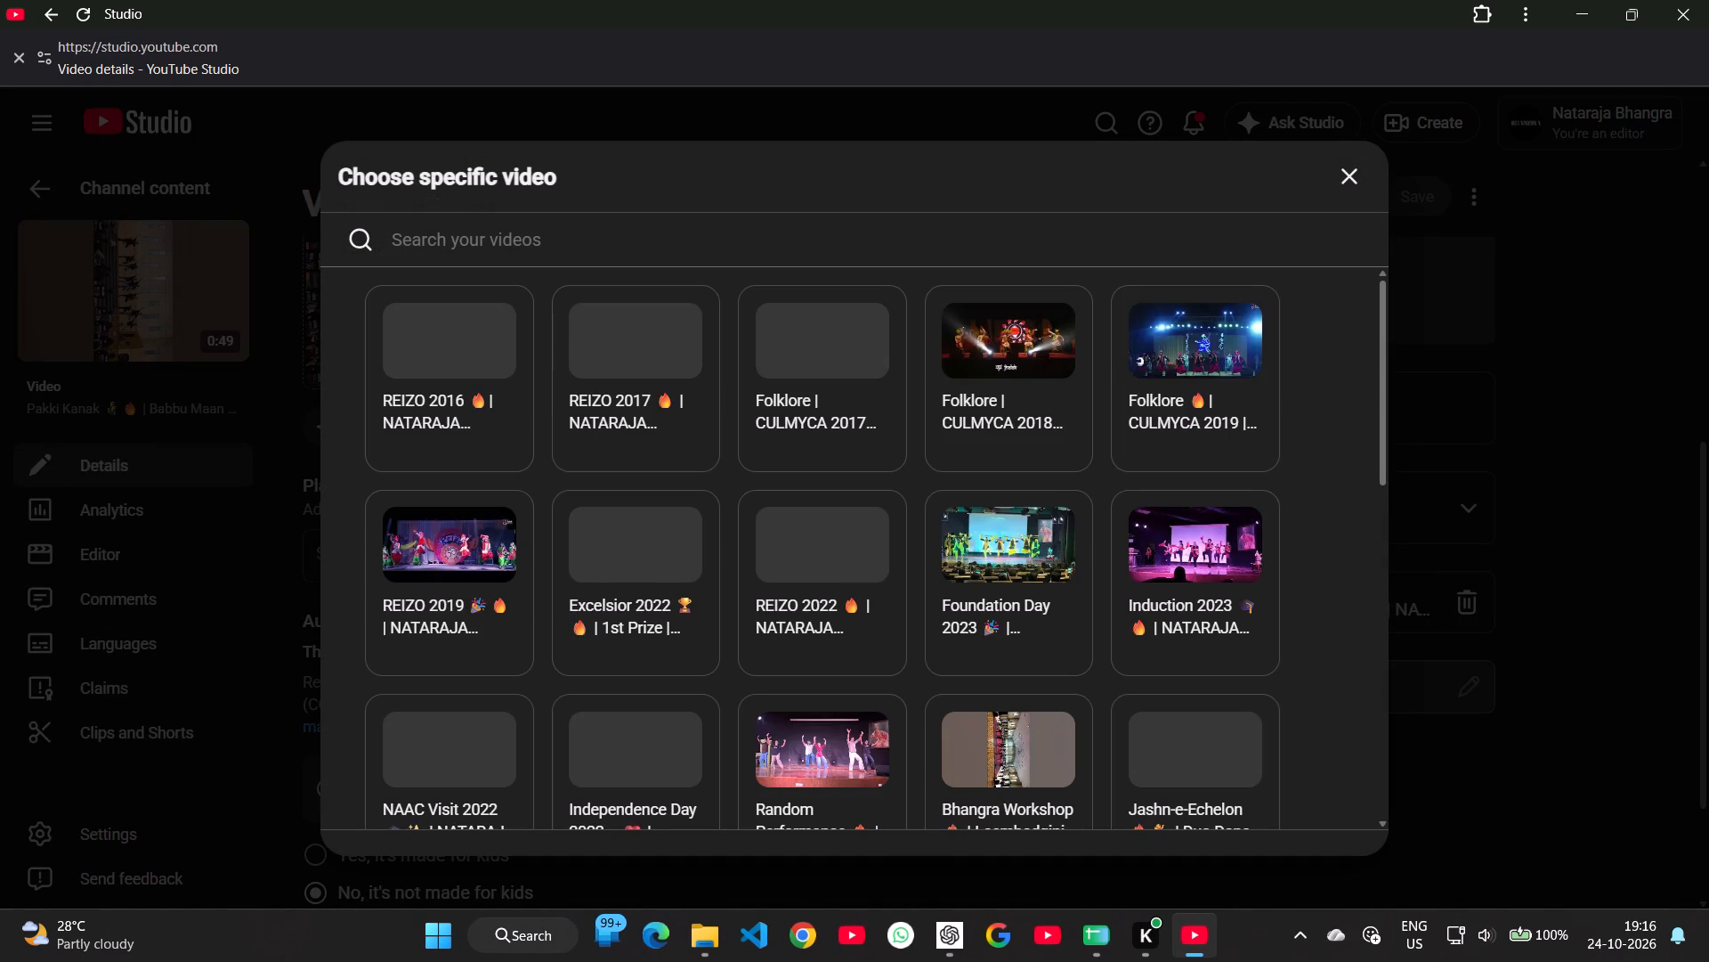
key(i)
key(BackSpace)
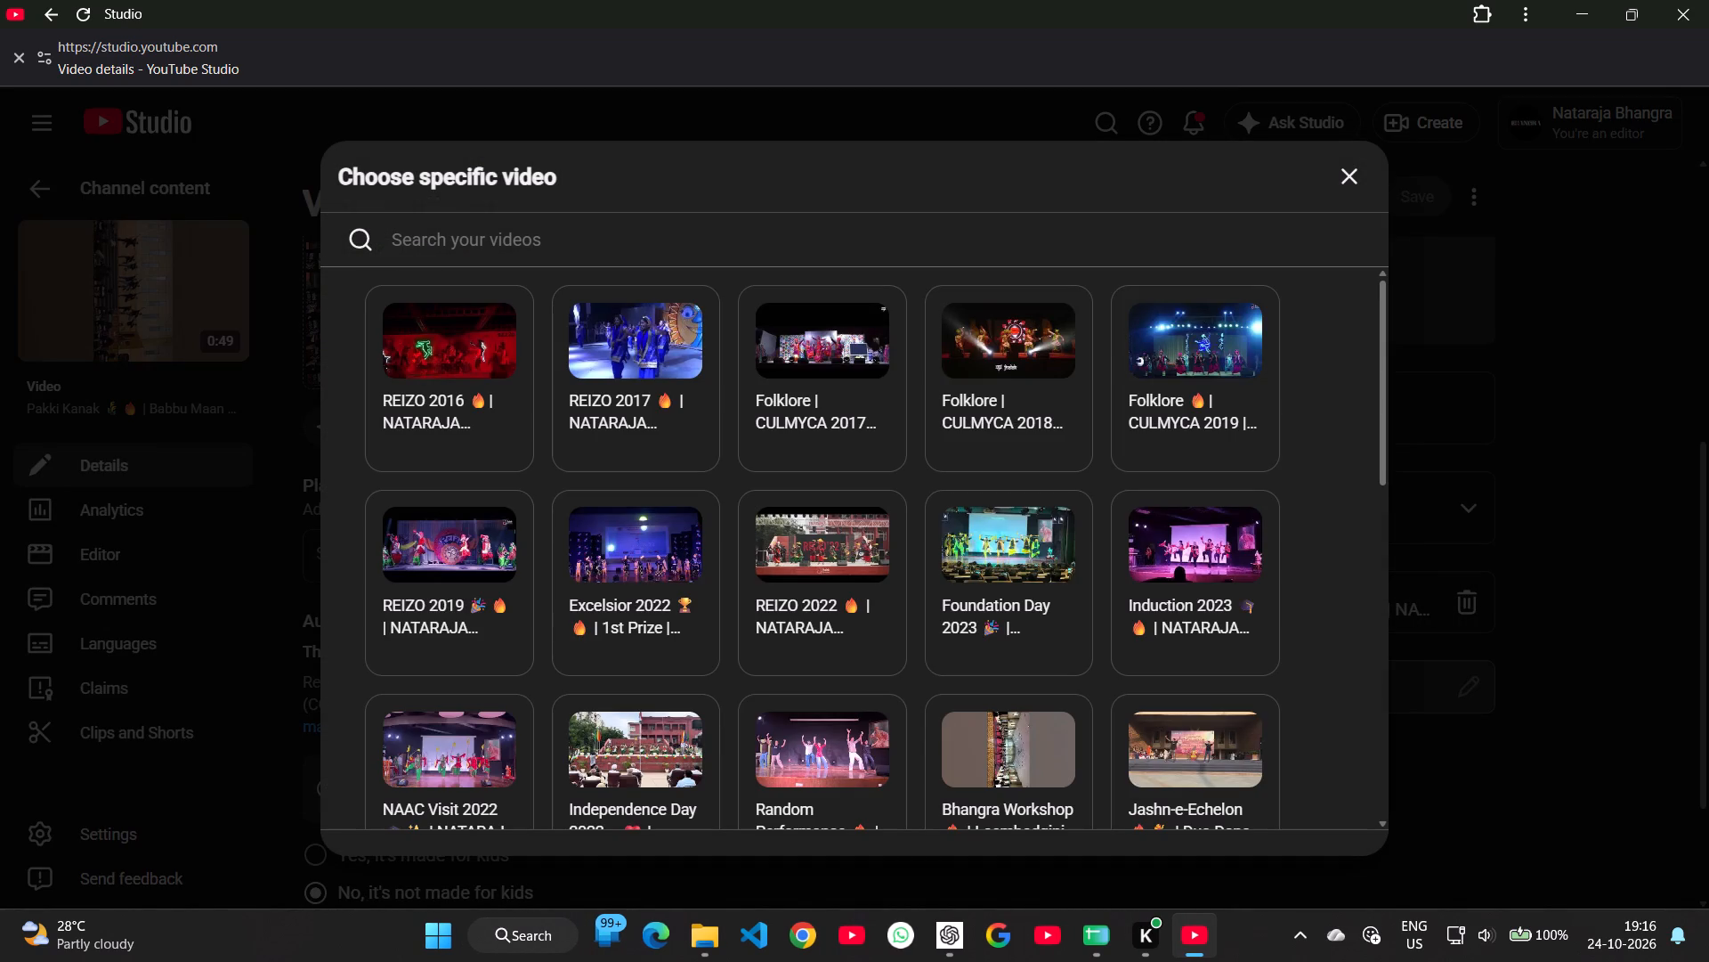
click(730, 239)
text(folk)
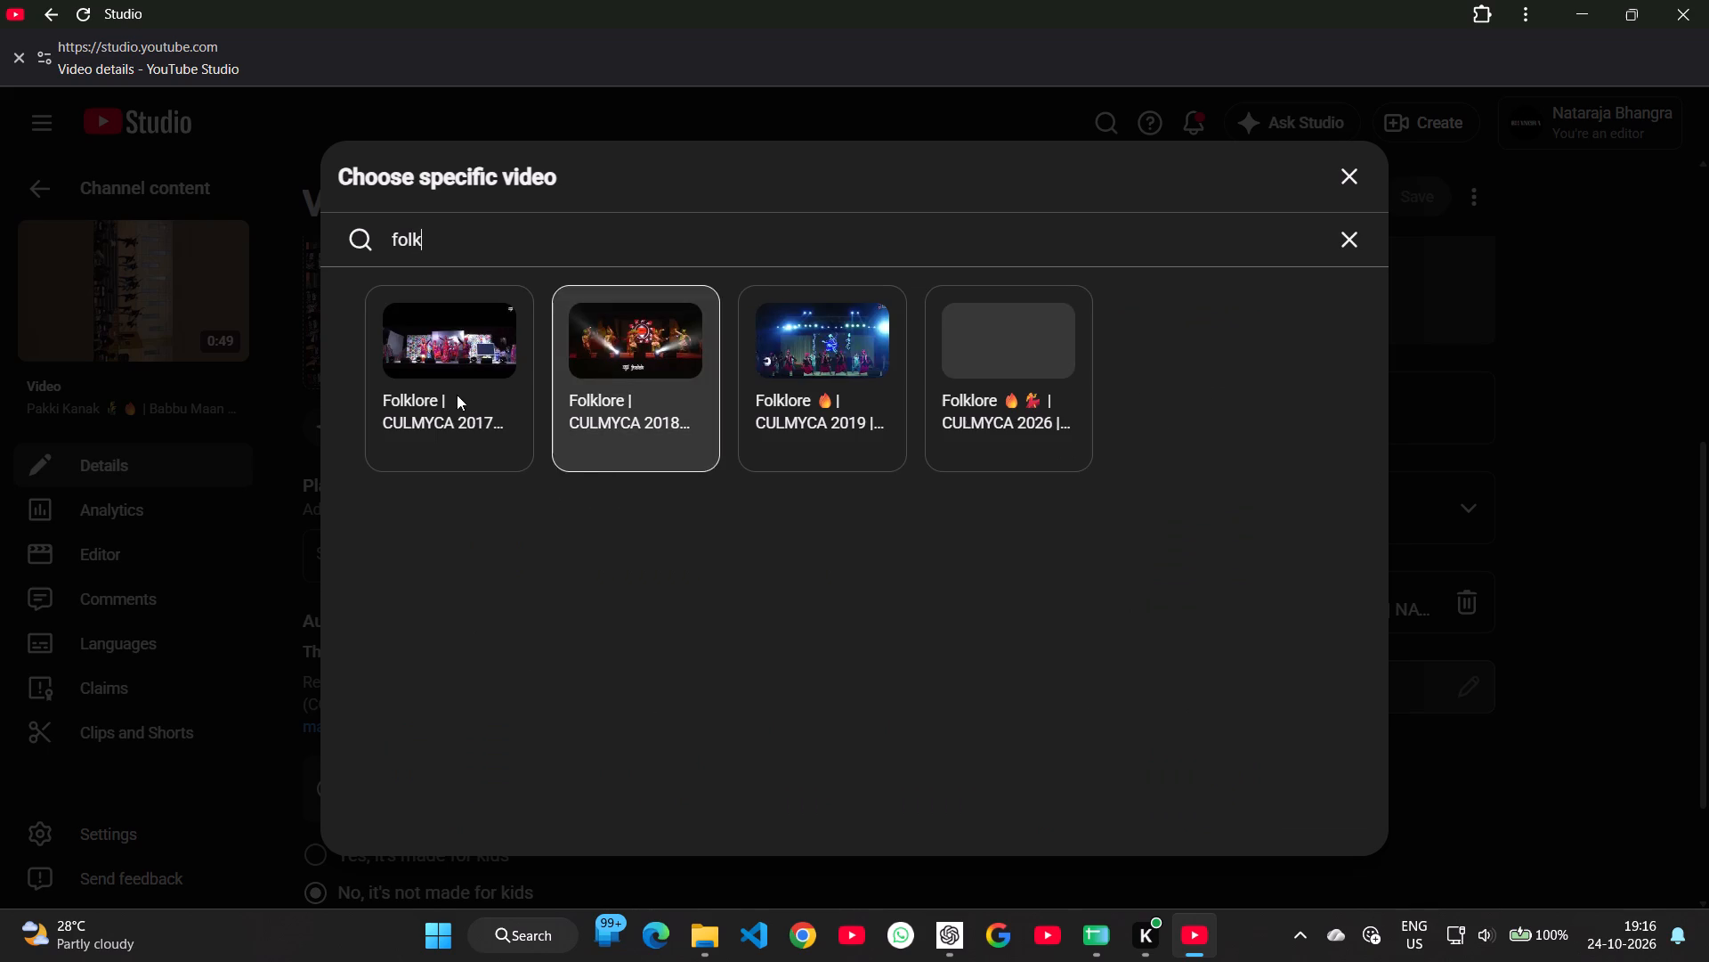
click(1011, 398)
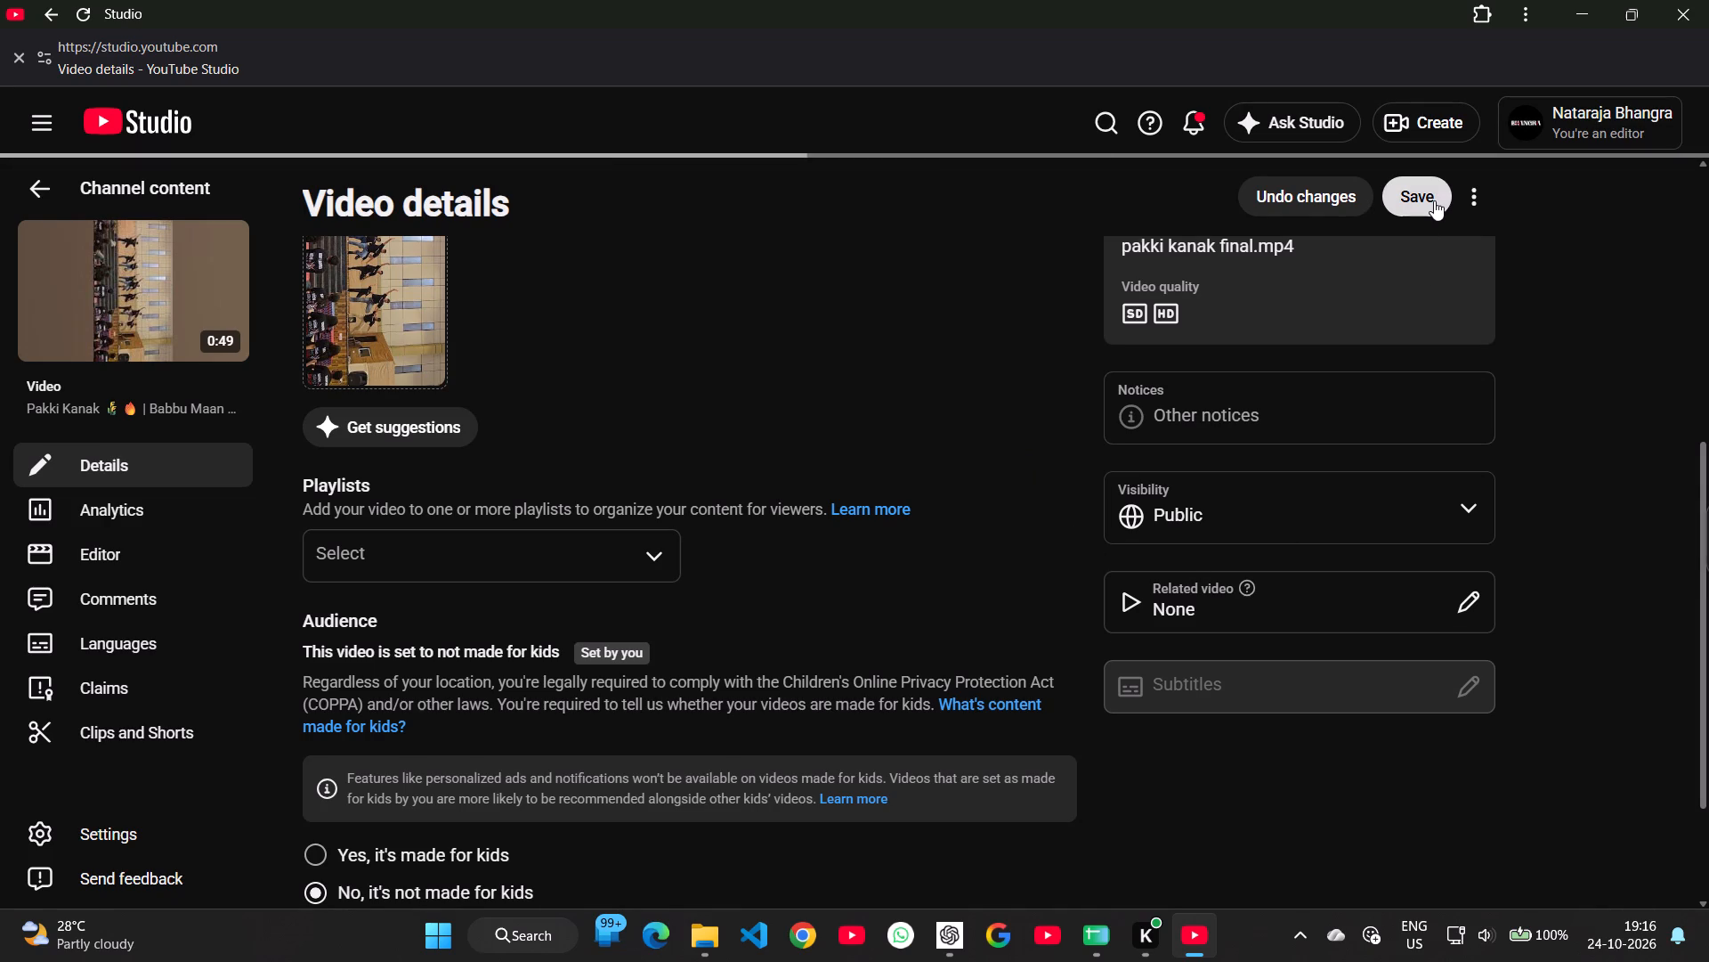
click(1434, 200)
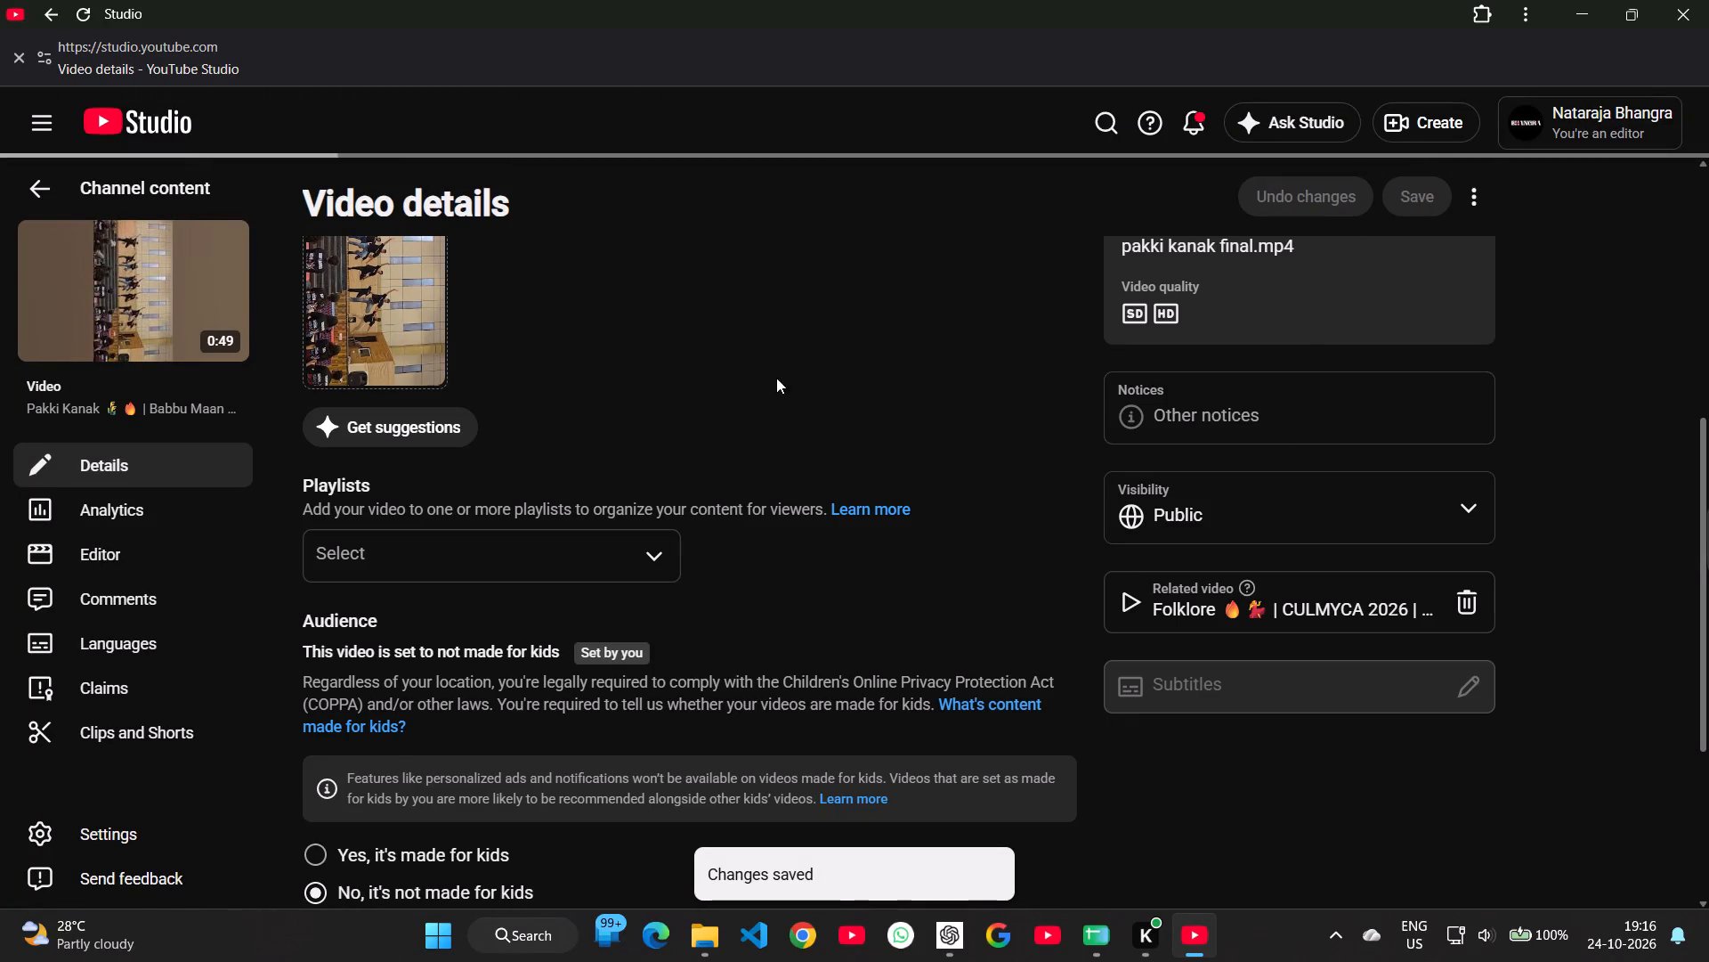
click(53, 195)
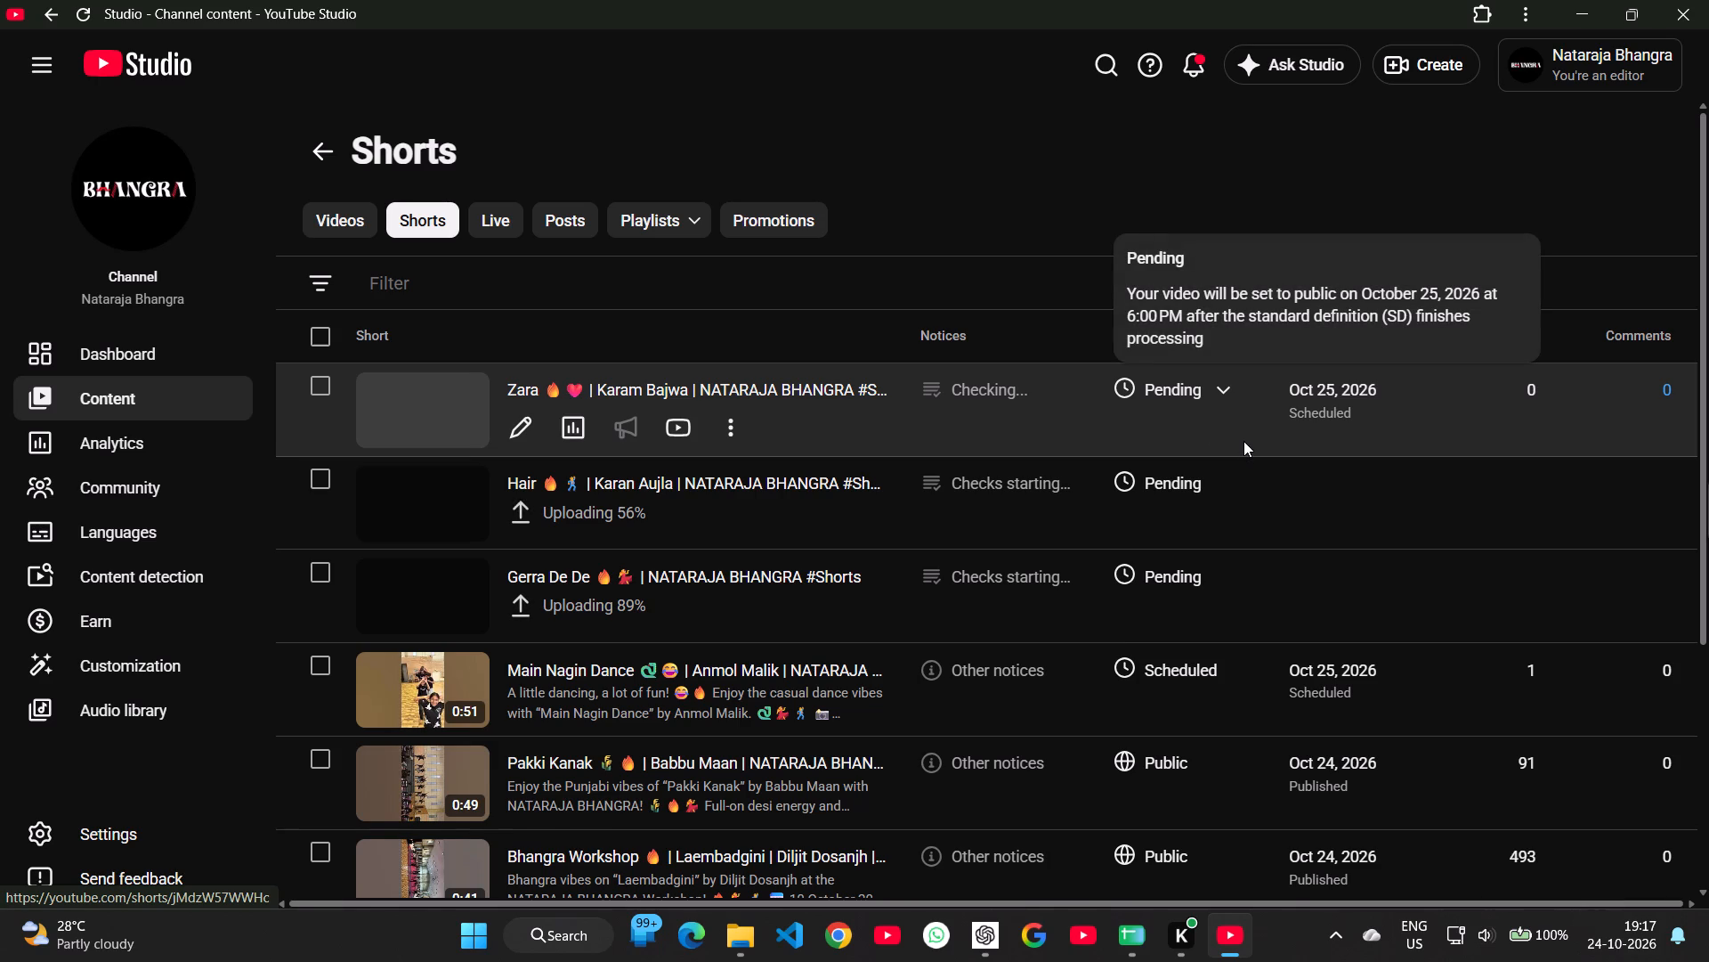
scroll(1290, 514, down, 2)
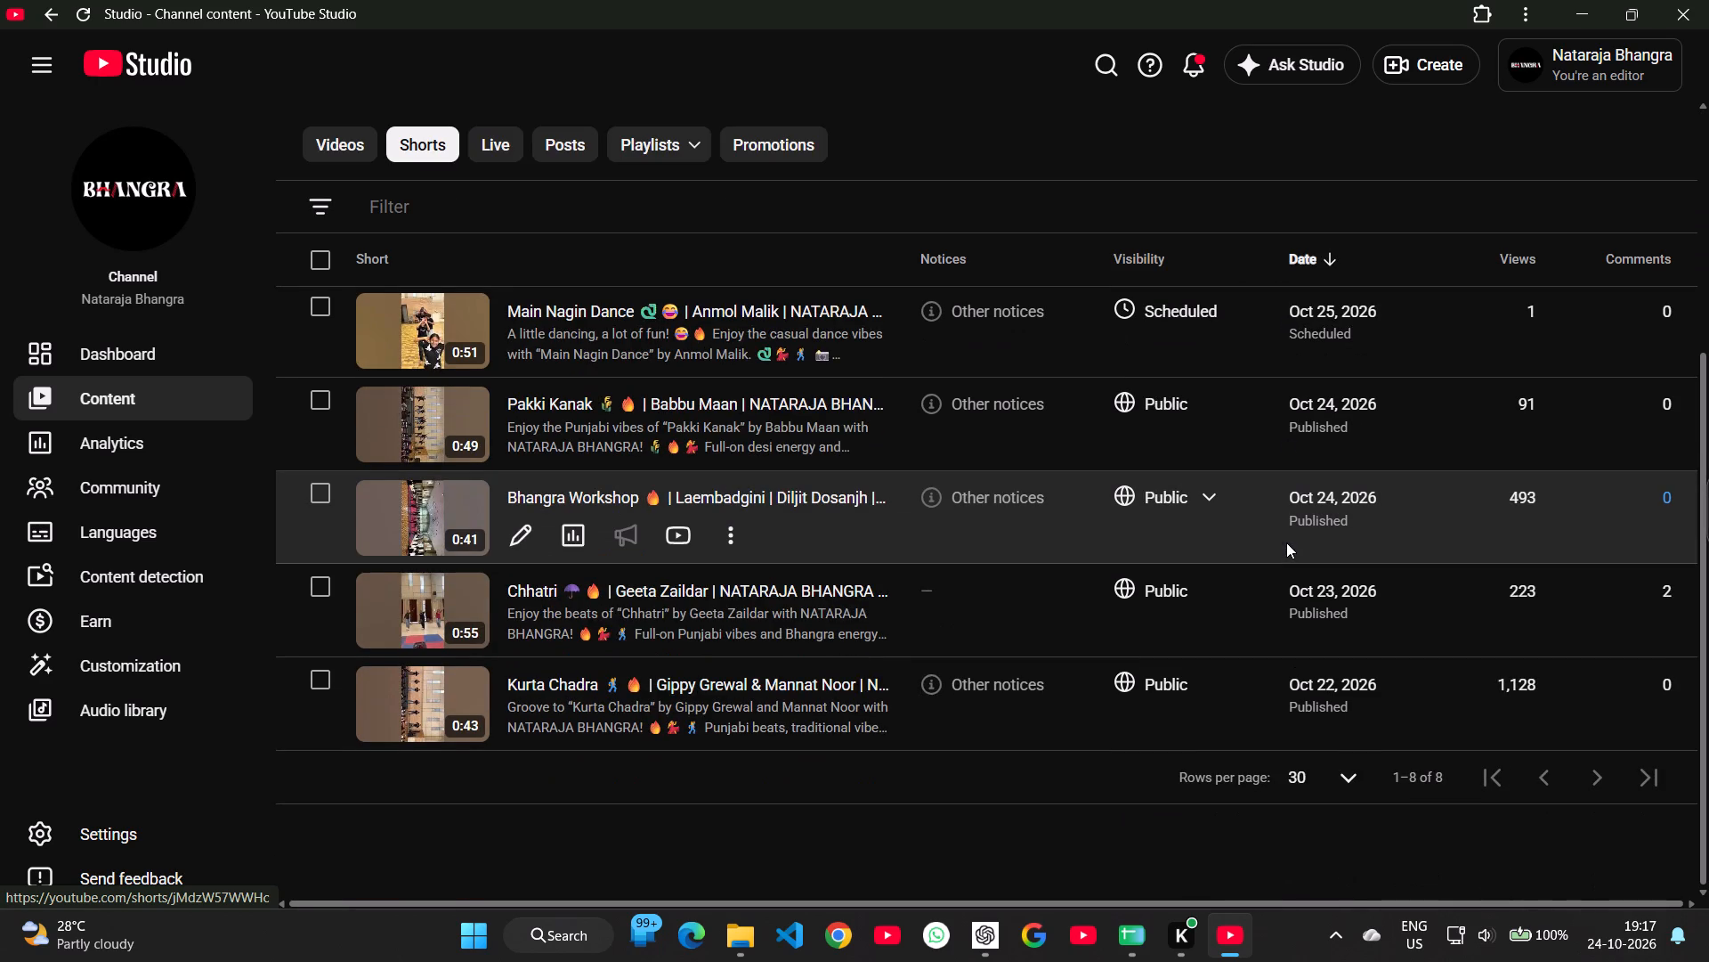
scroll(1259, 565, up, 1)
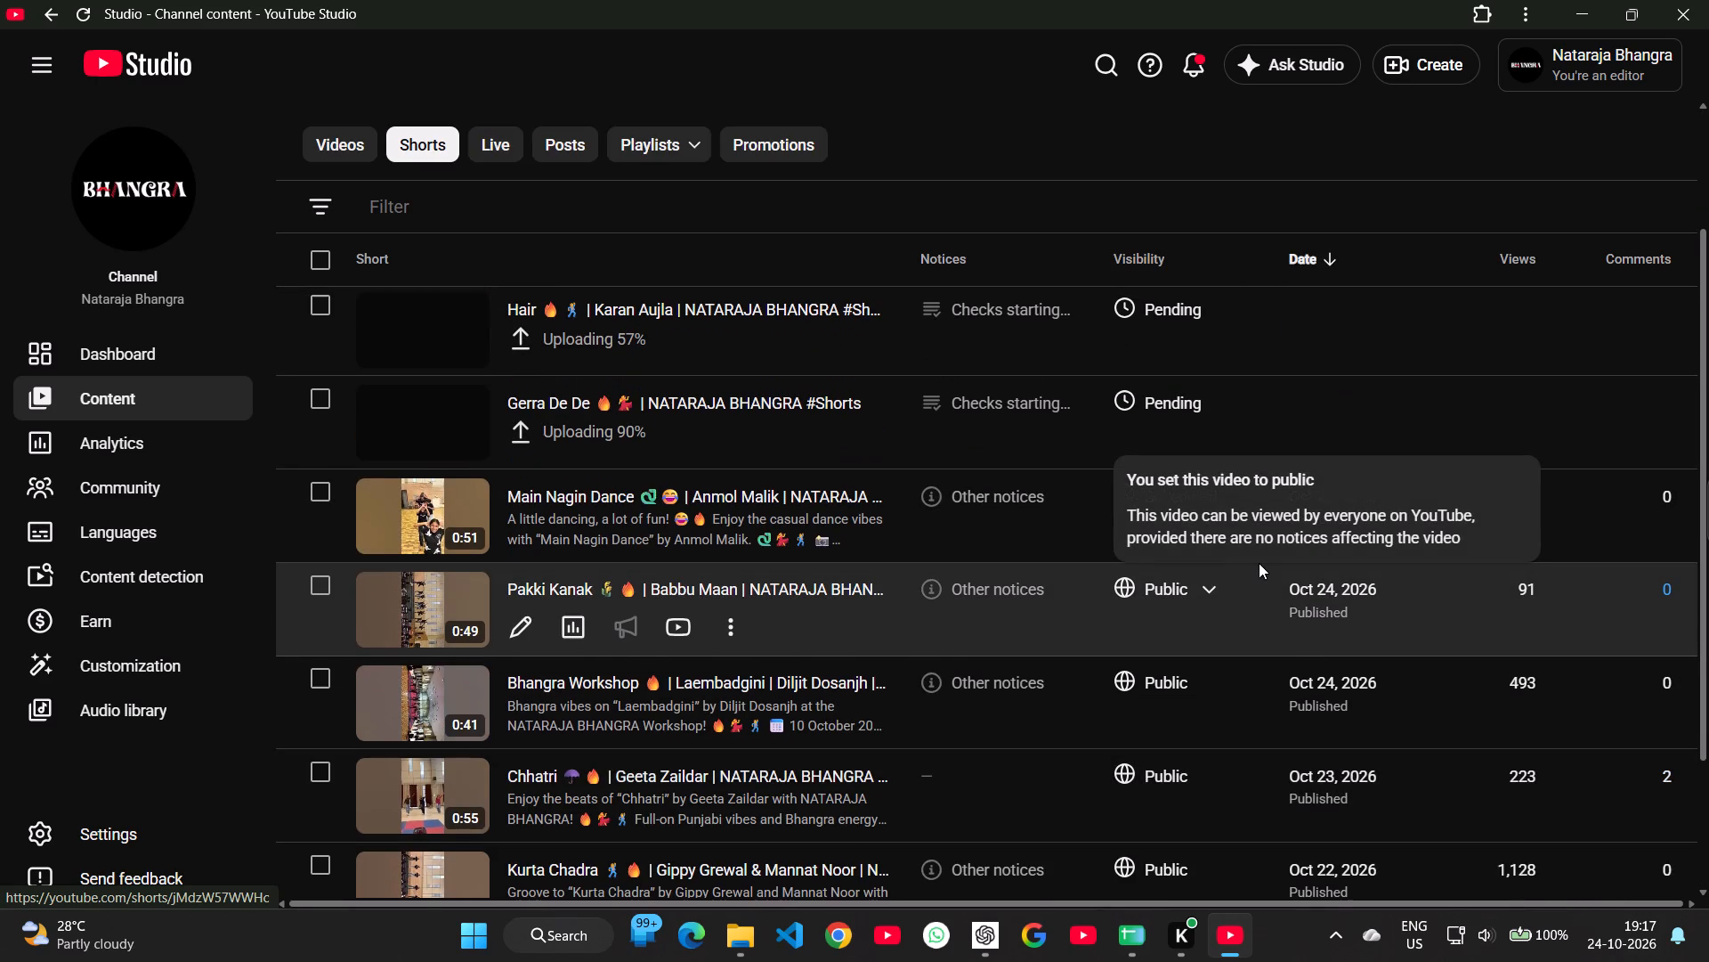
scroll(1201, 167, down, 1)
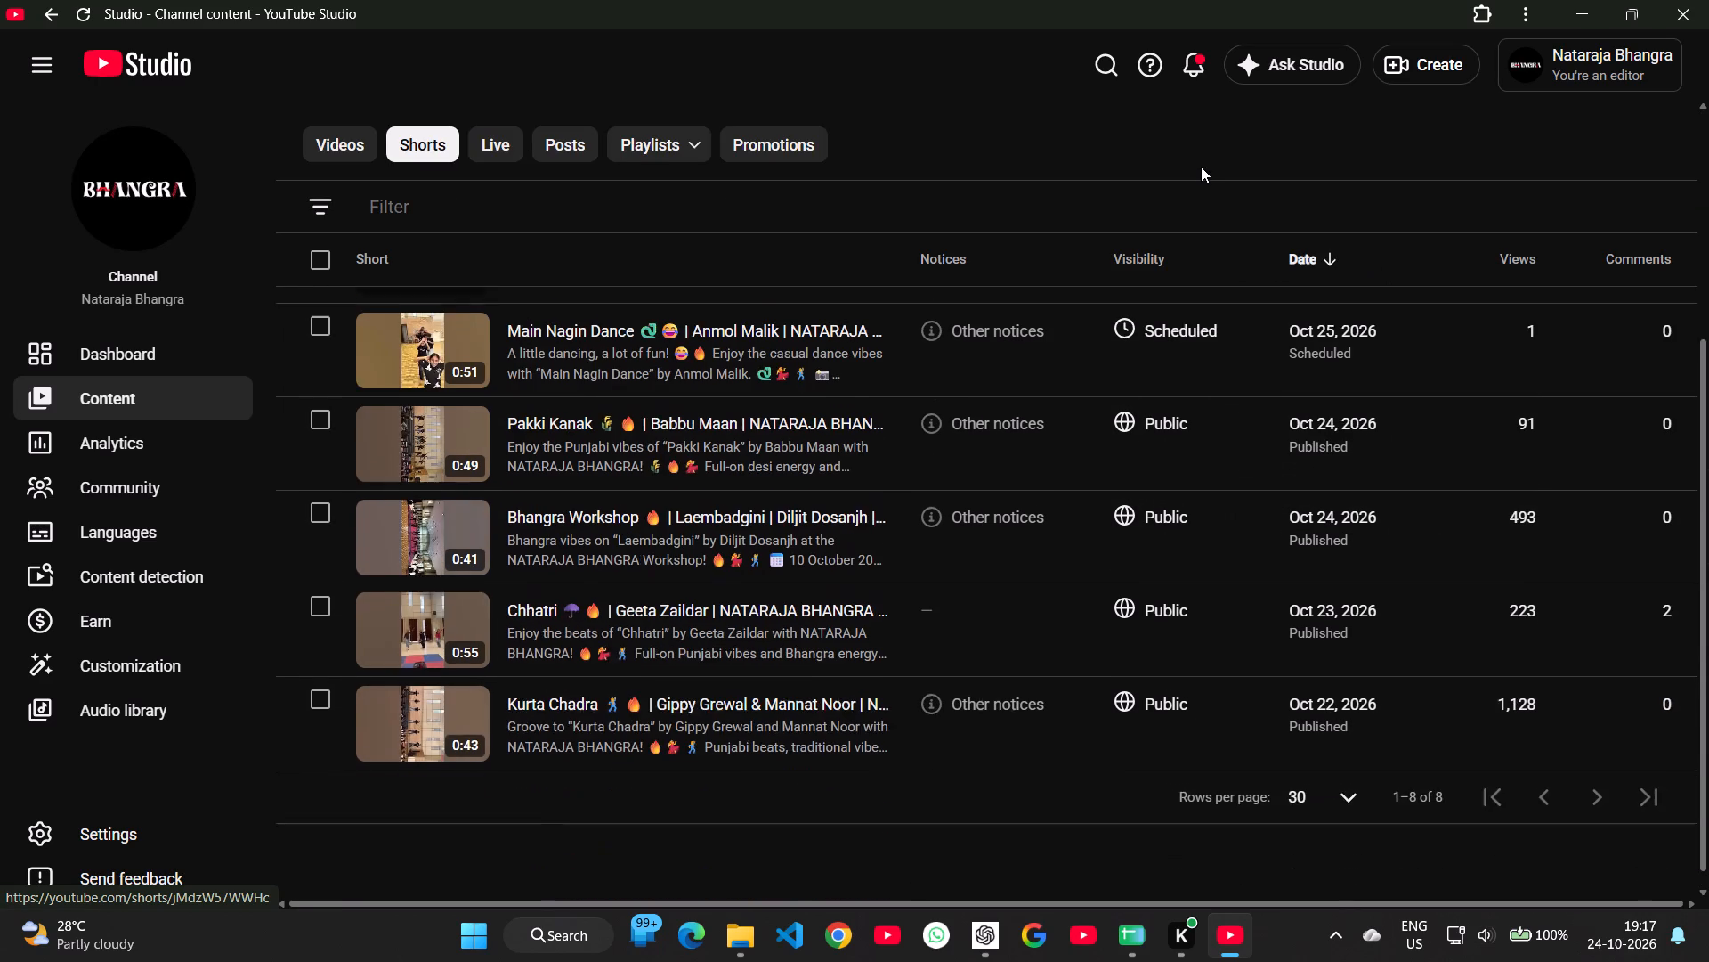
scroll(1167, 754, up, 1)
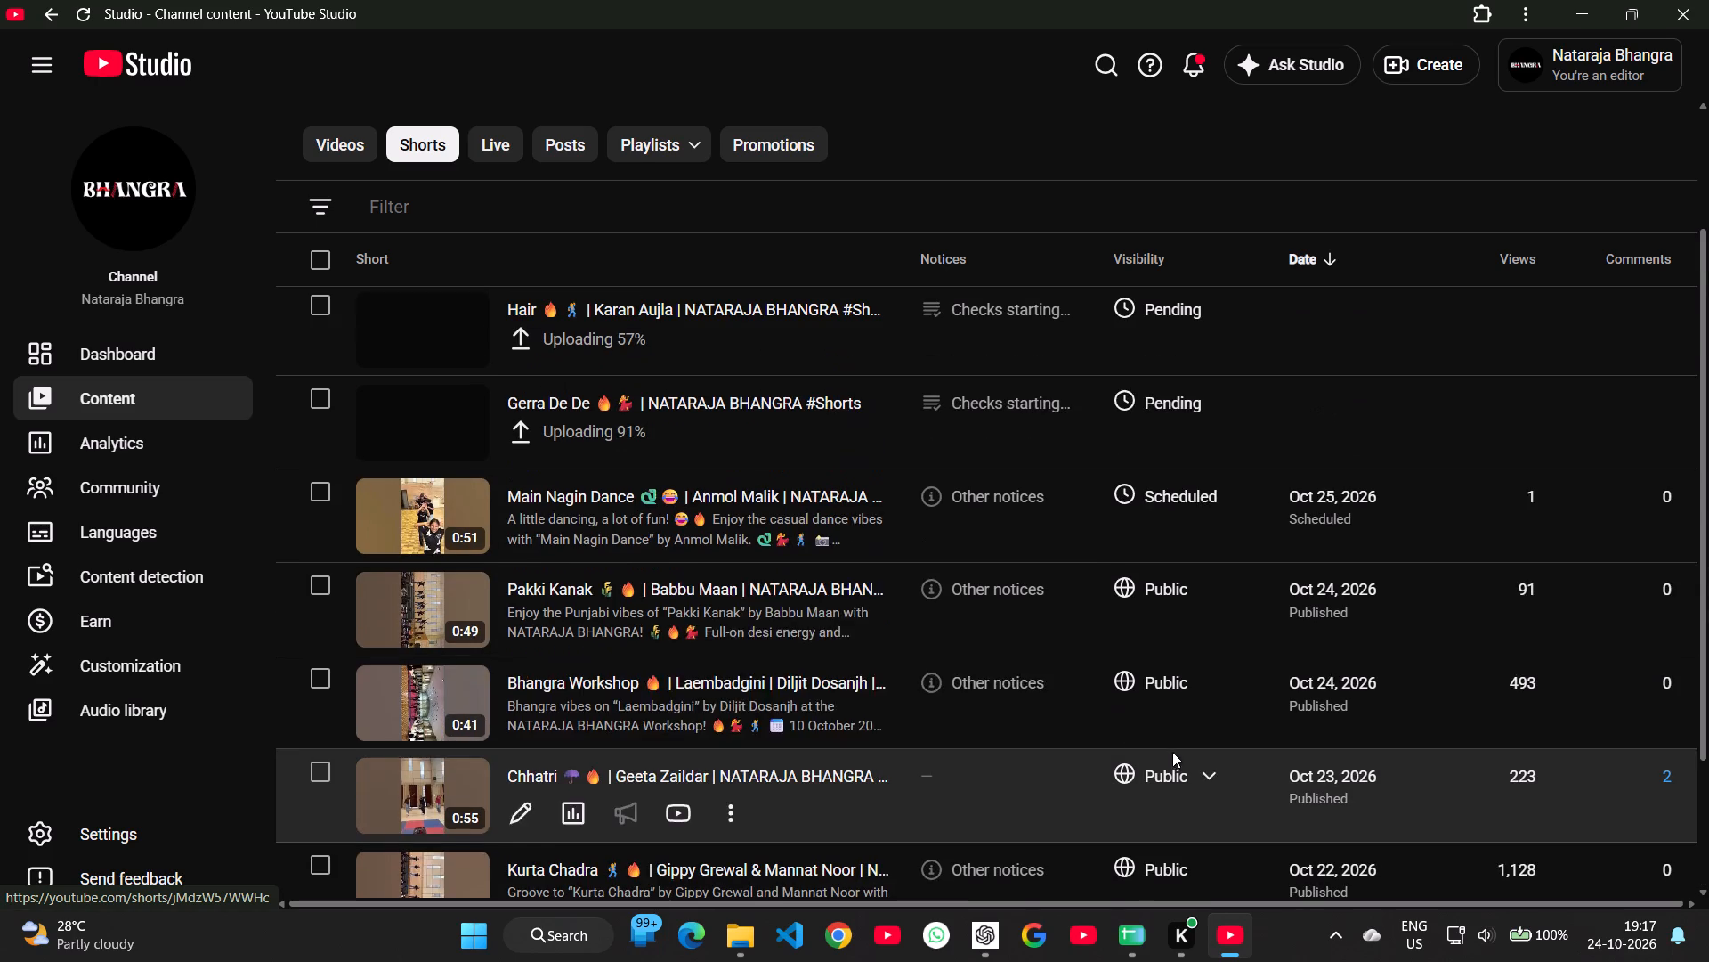
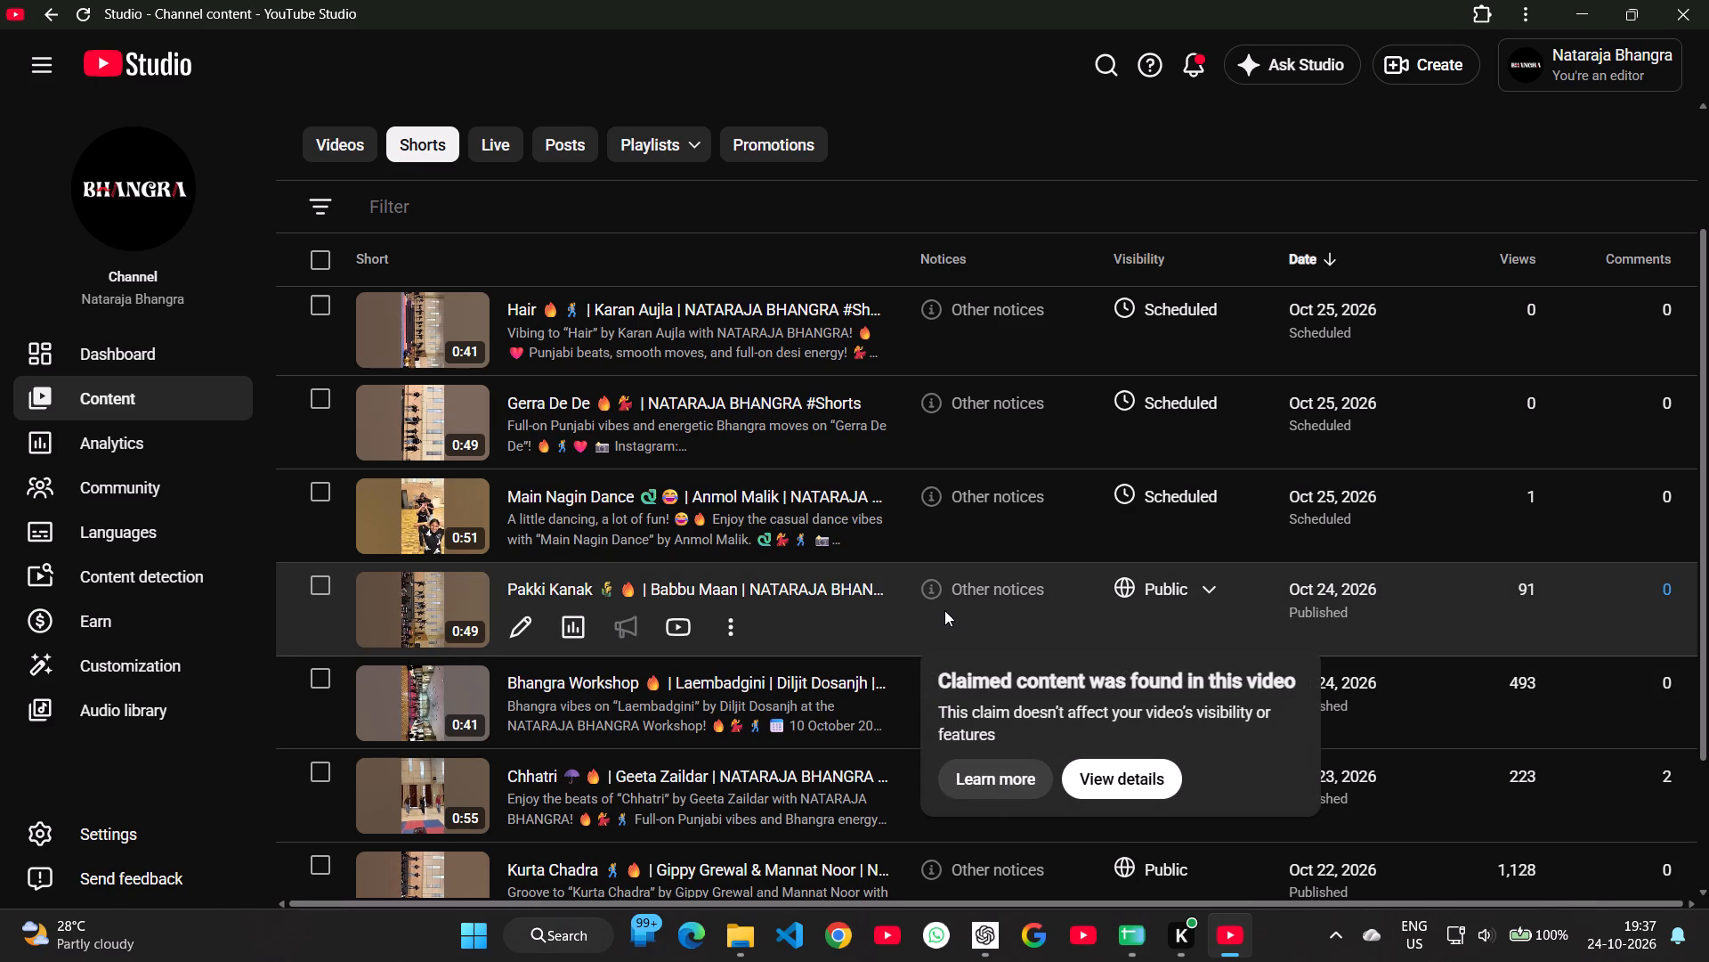
click(996, 780)
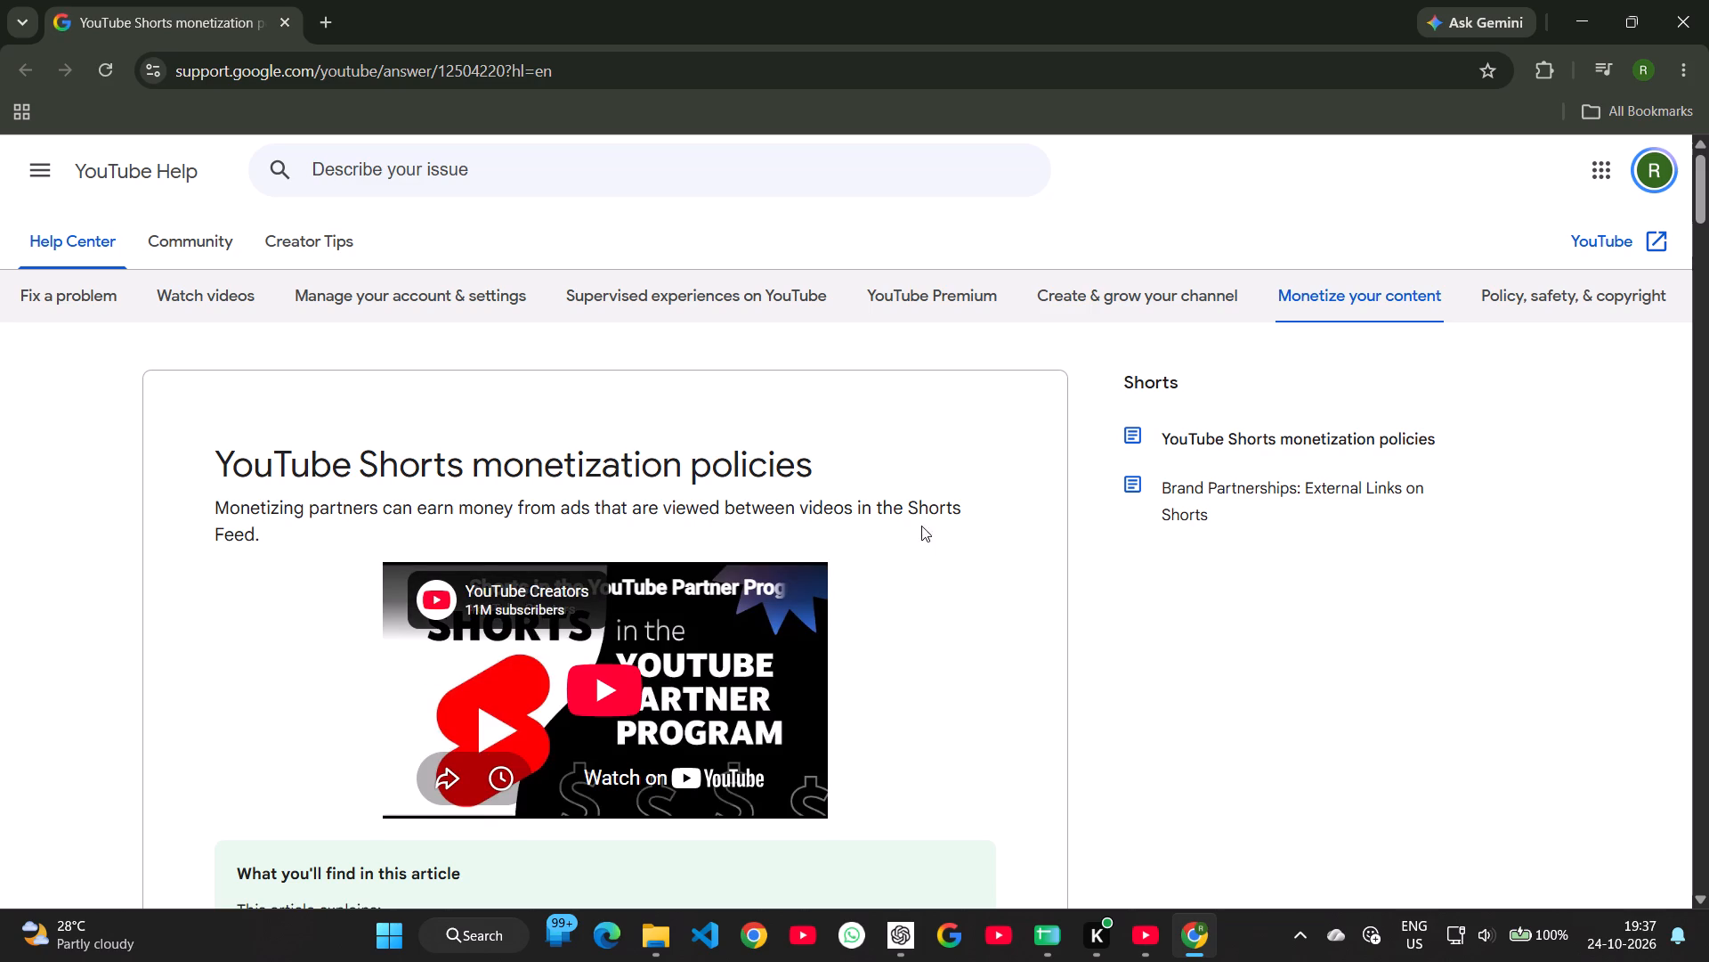
scroll(926, 524, down, 2)
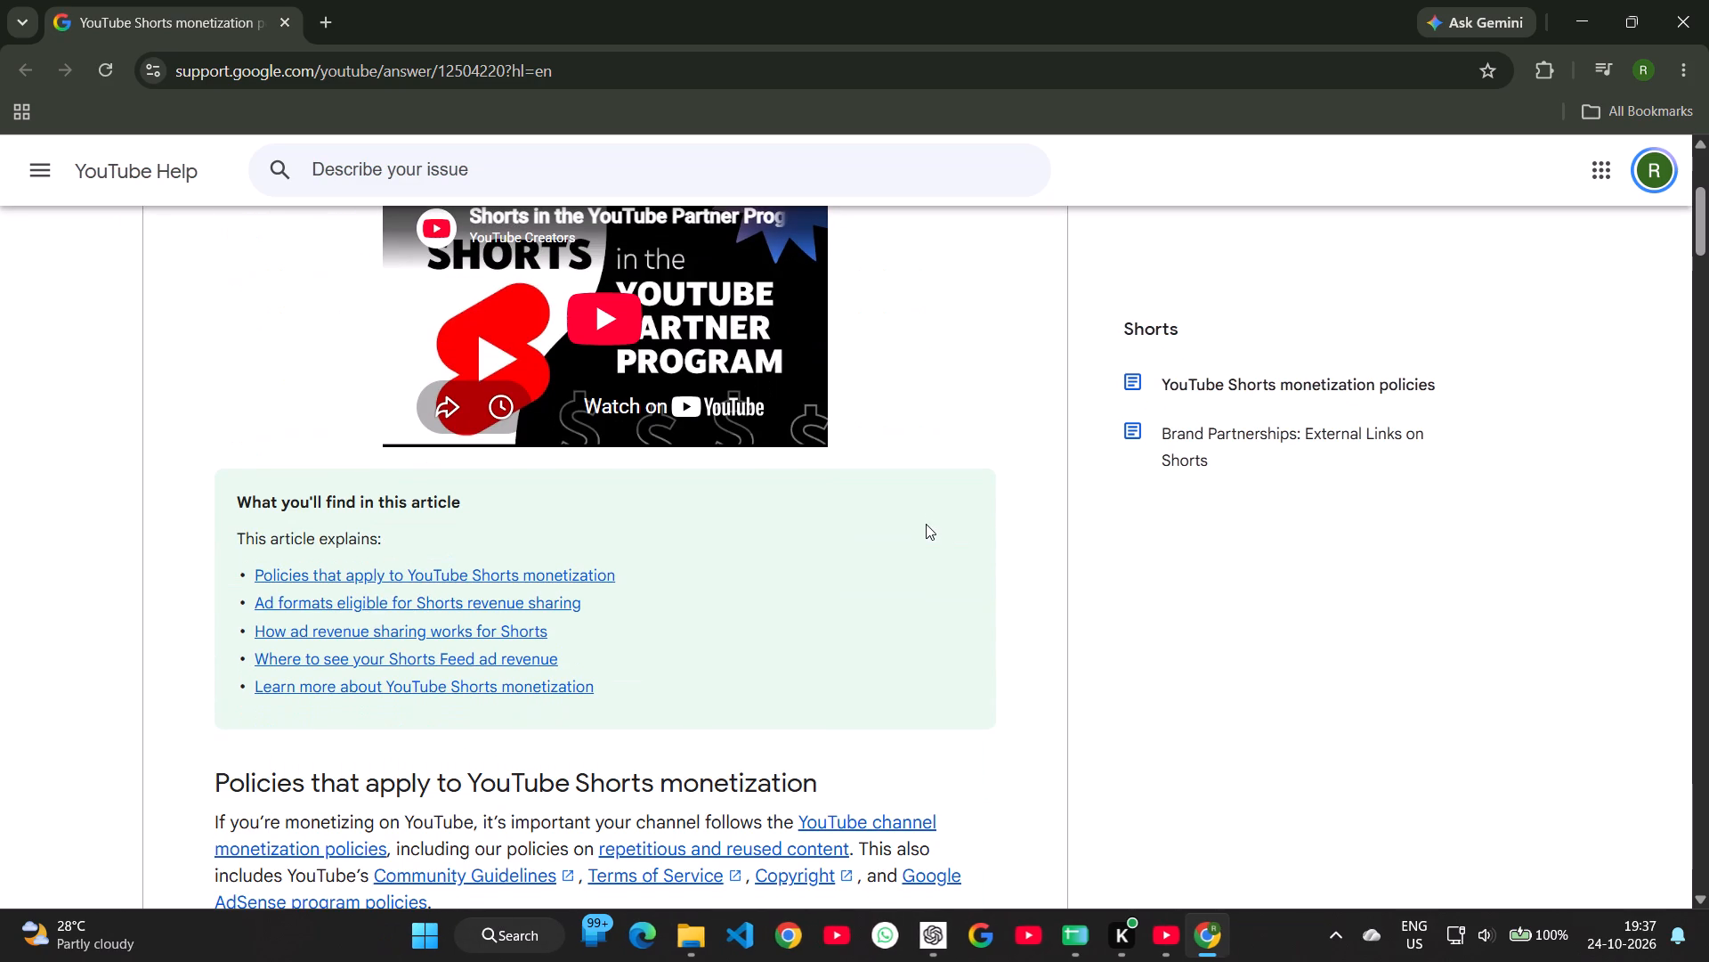
scroll(926, 524, up, 1)
scroll(925, 526, down, 1)
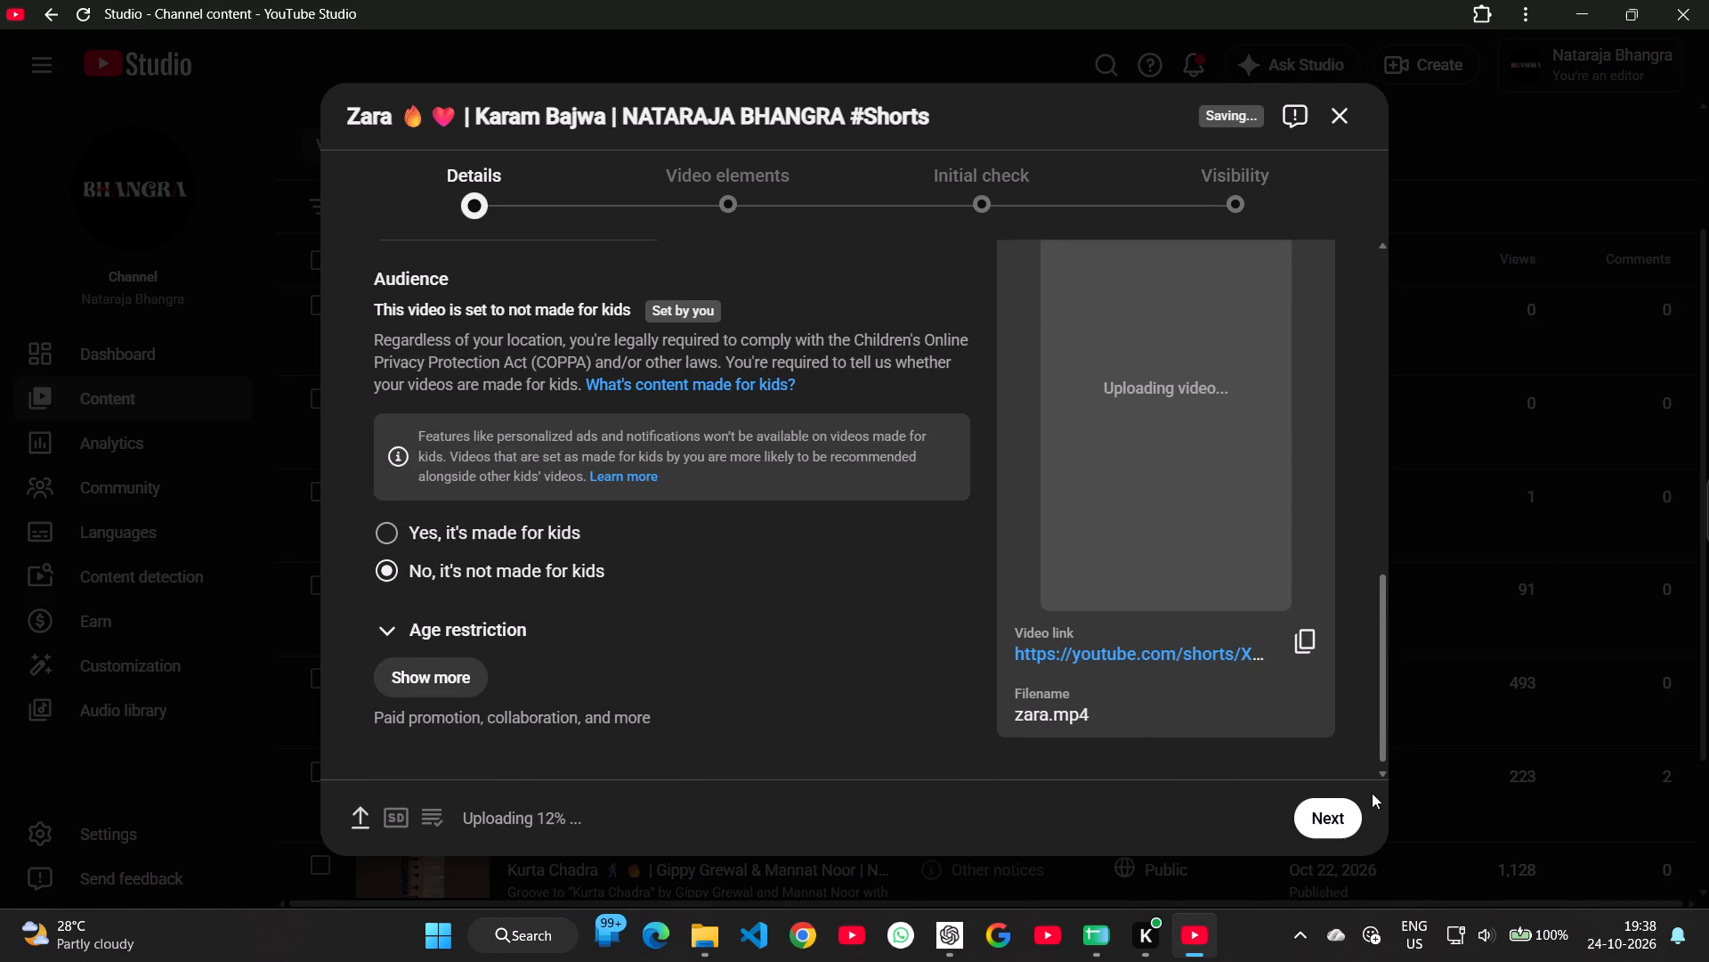
Set the Zara upload's related video to CM Window Visit, searching for "cm".
click(1323, 823)
click(1323, 823)
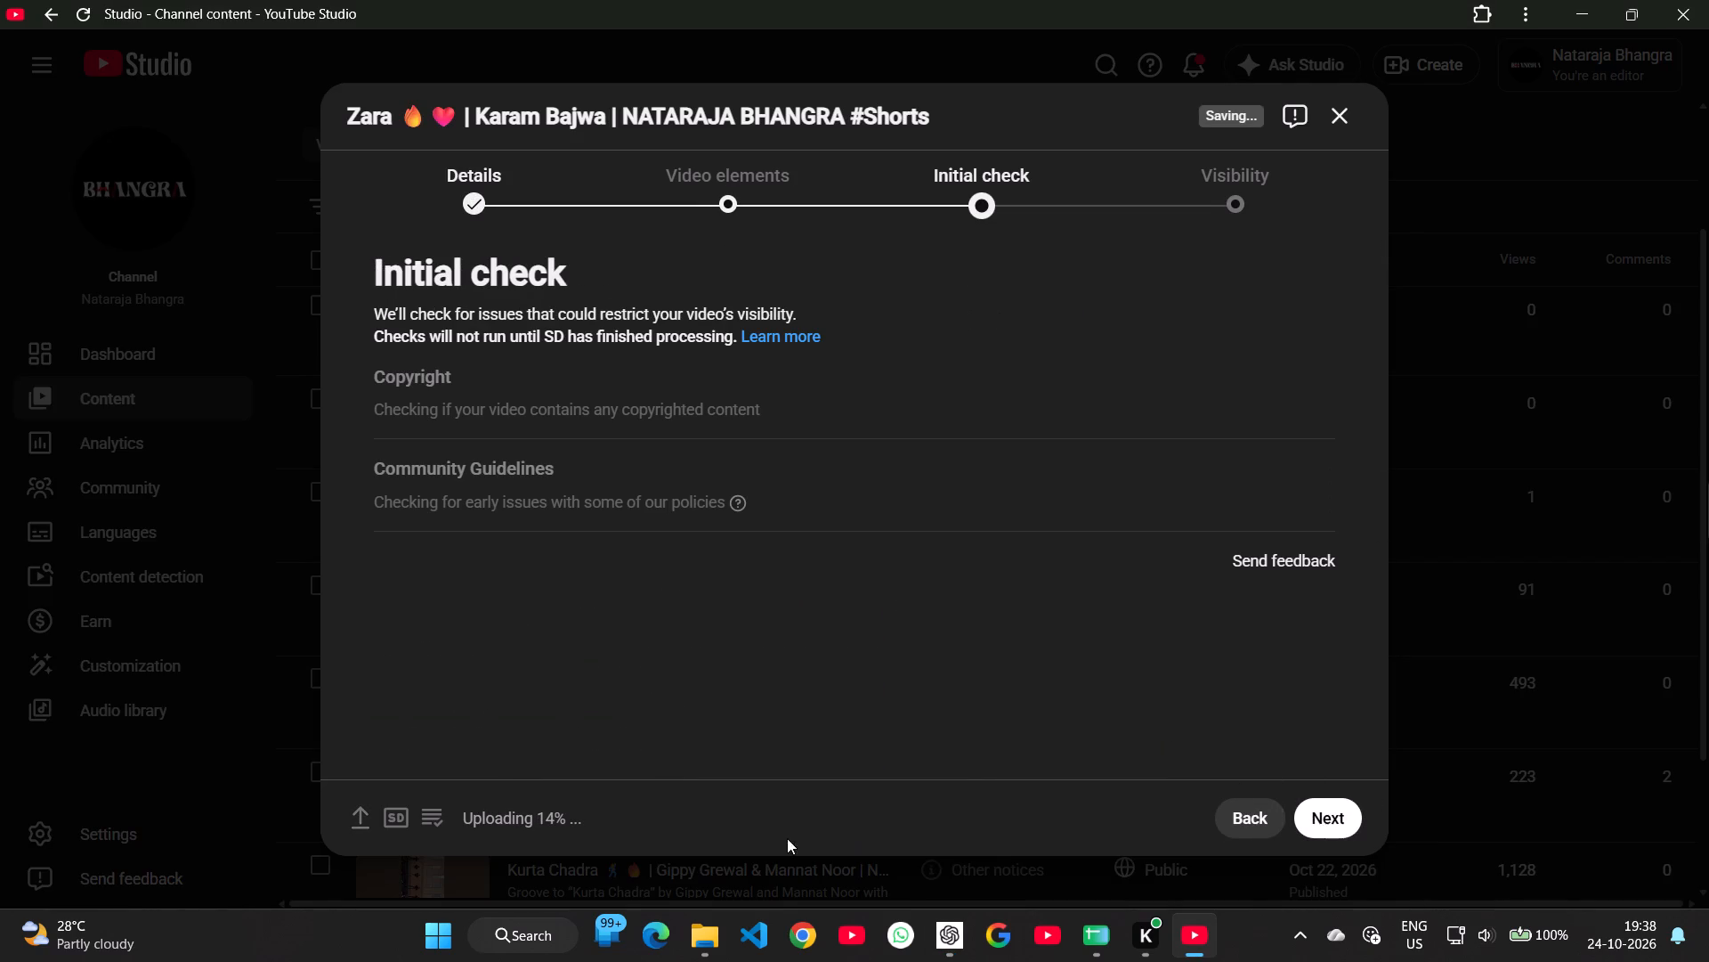
click(1266, 819)
click(1272, 352)
click(1290, 409)
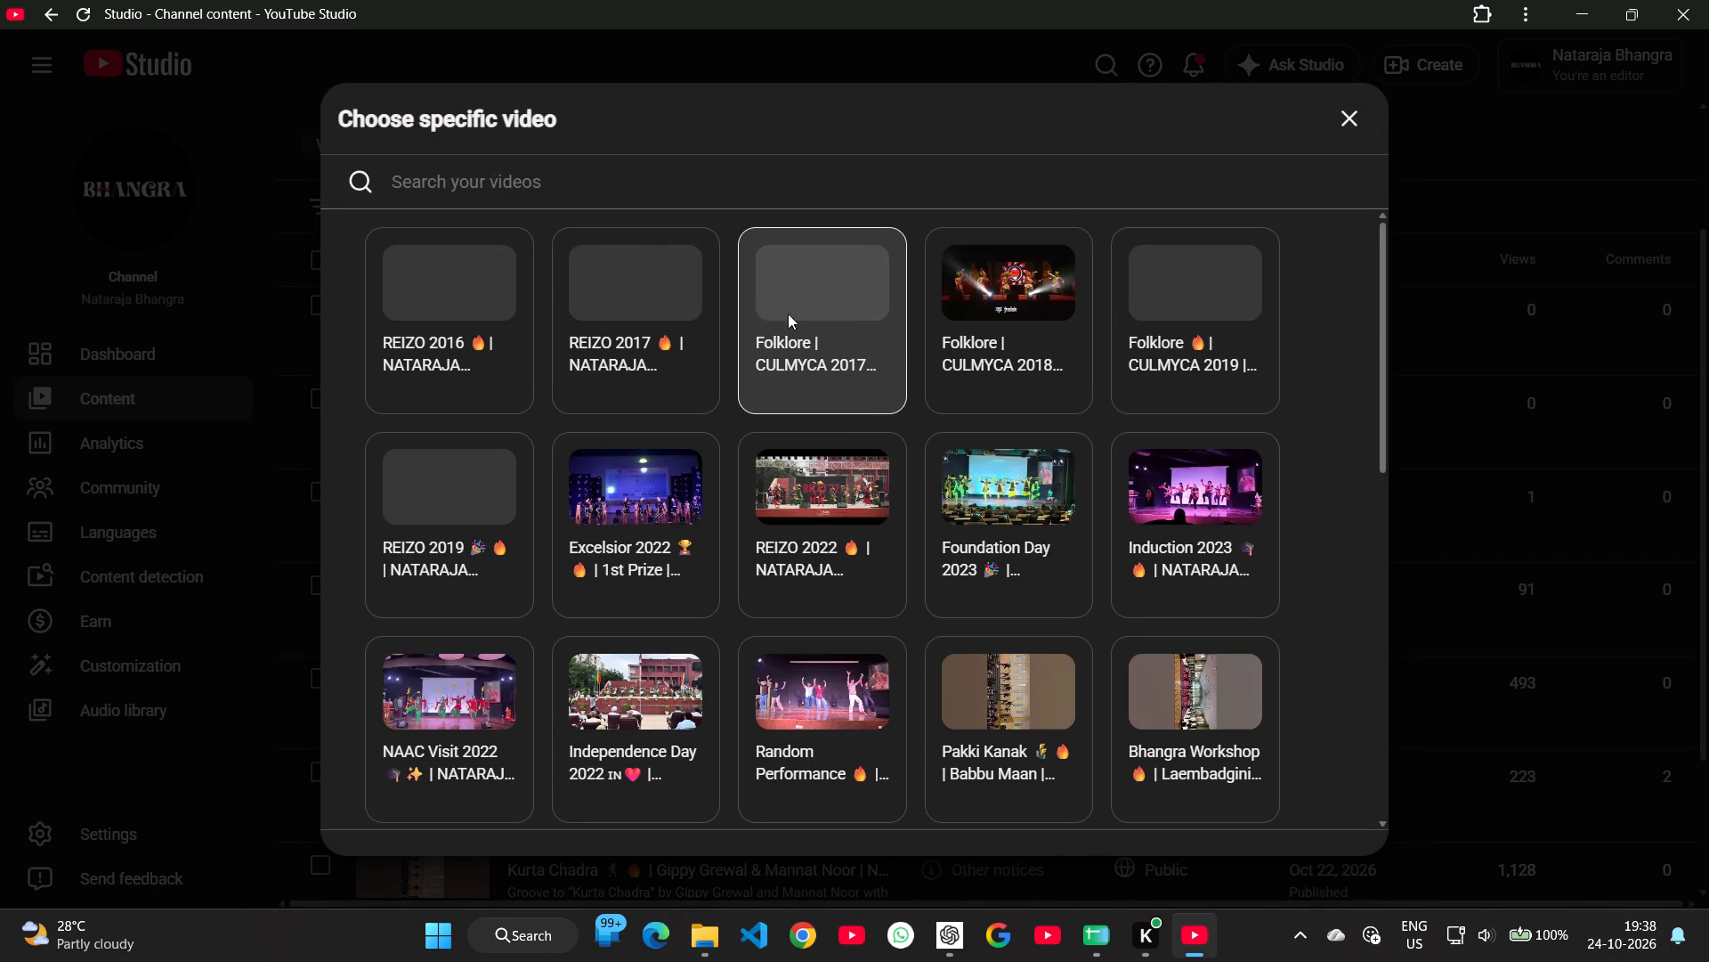
click(825, 195)
text(cm)
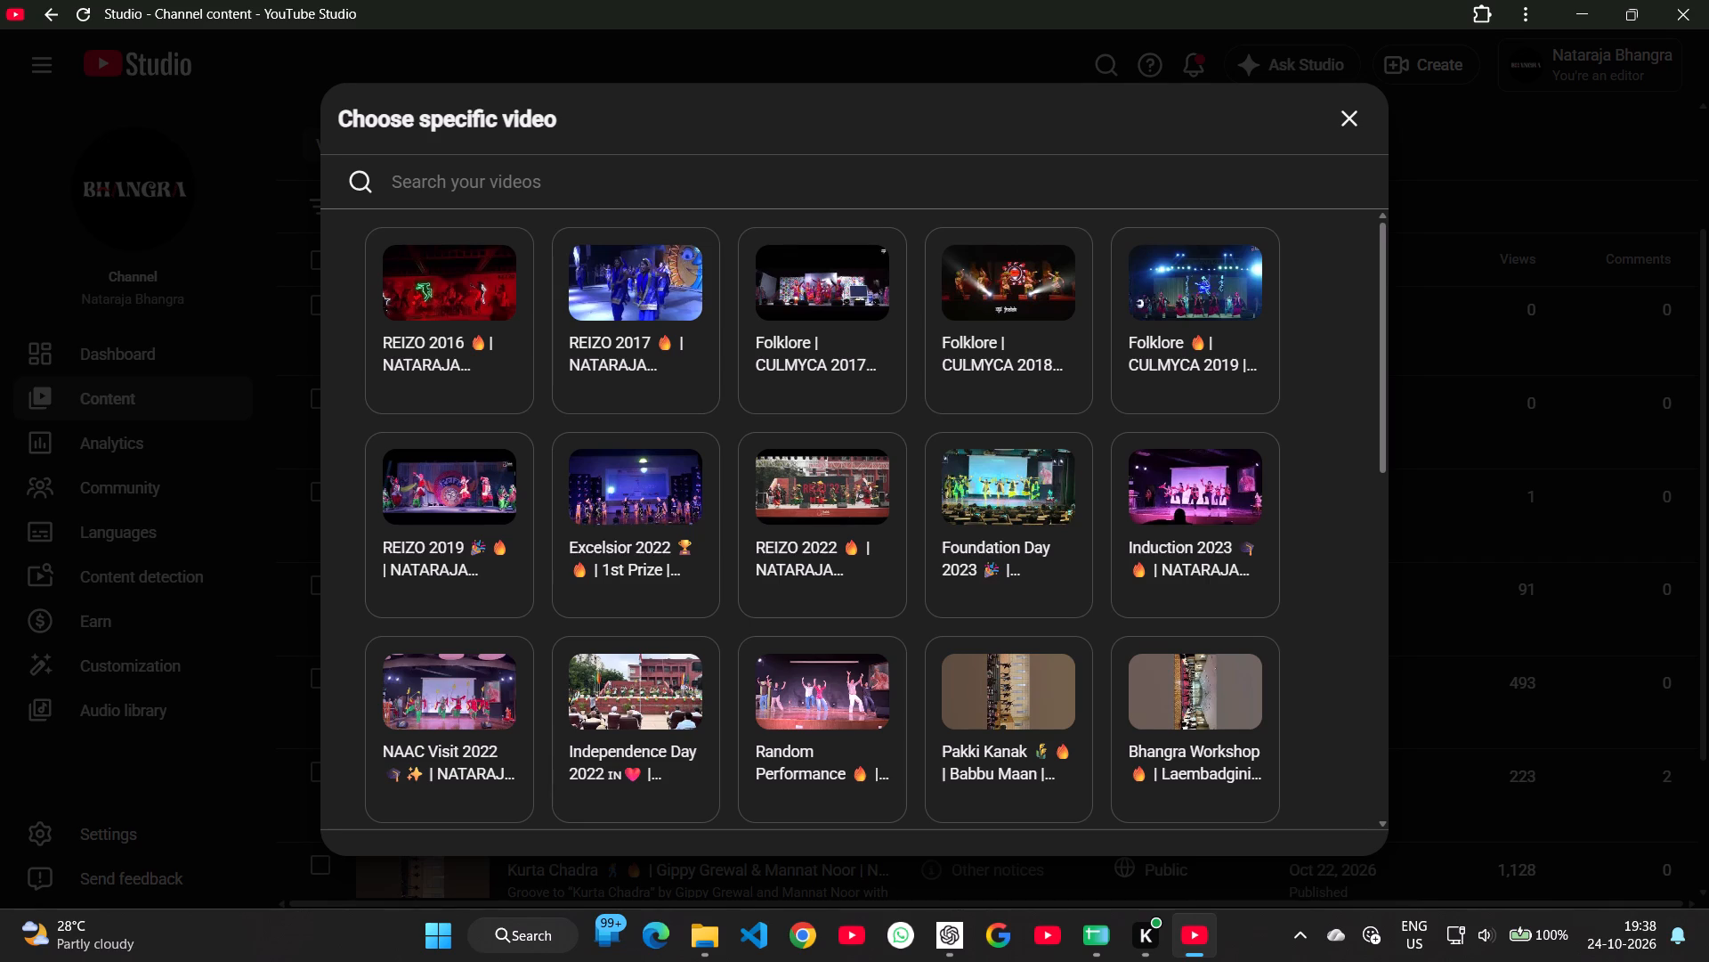
click(826, 194)
key(c)
key(m)
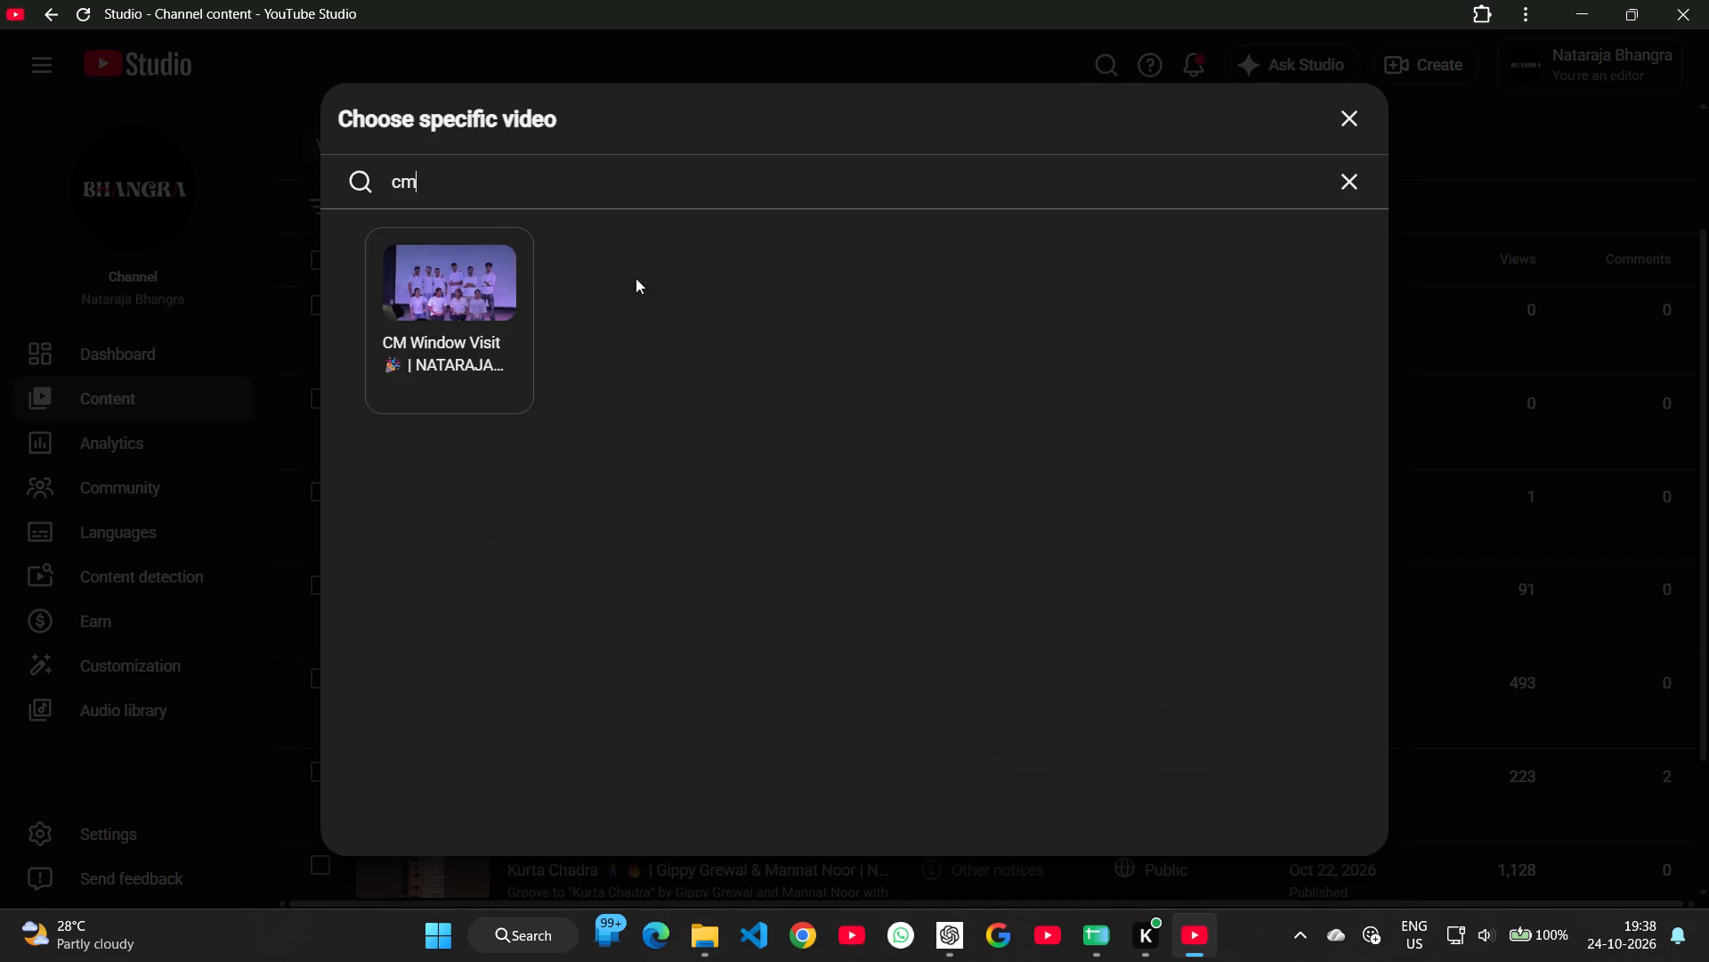
click(422, 284)
Set the Zara upload's visibility to Private, save it, and dismiss the upload dialog.
click(1317, 811)
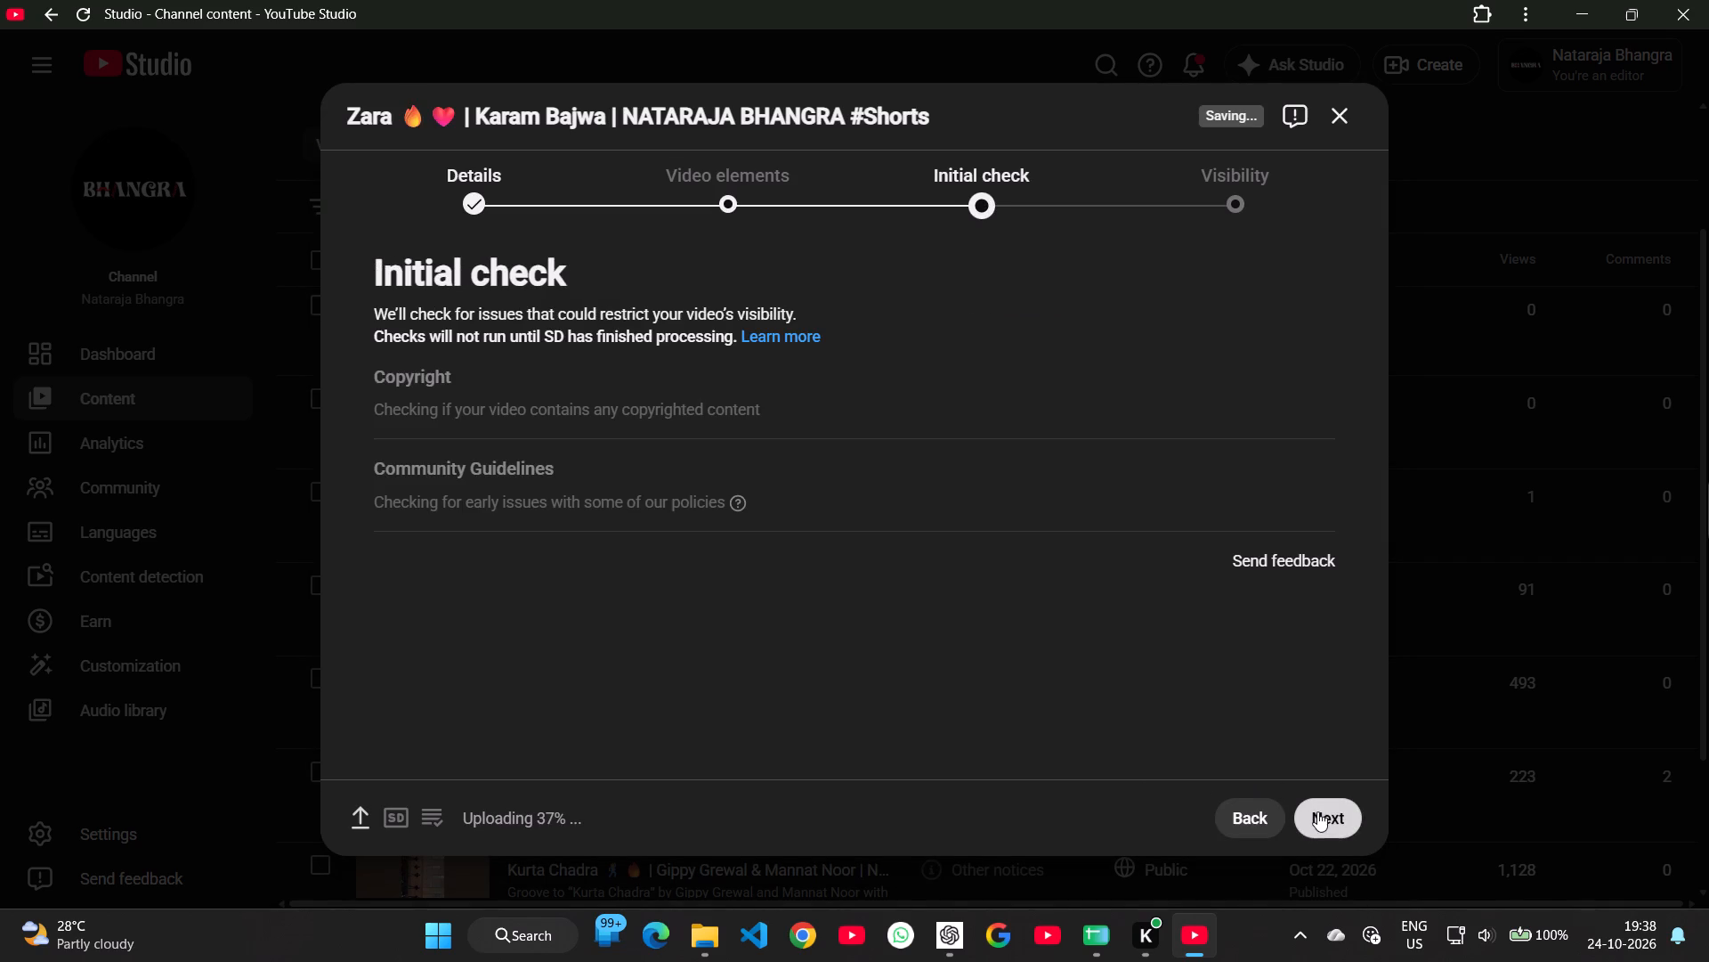
click(1317, 811)
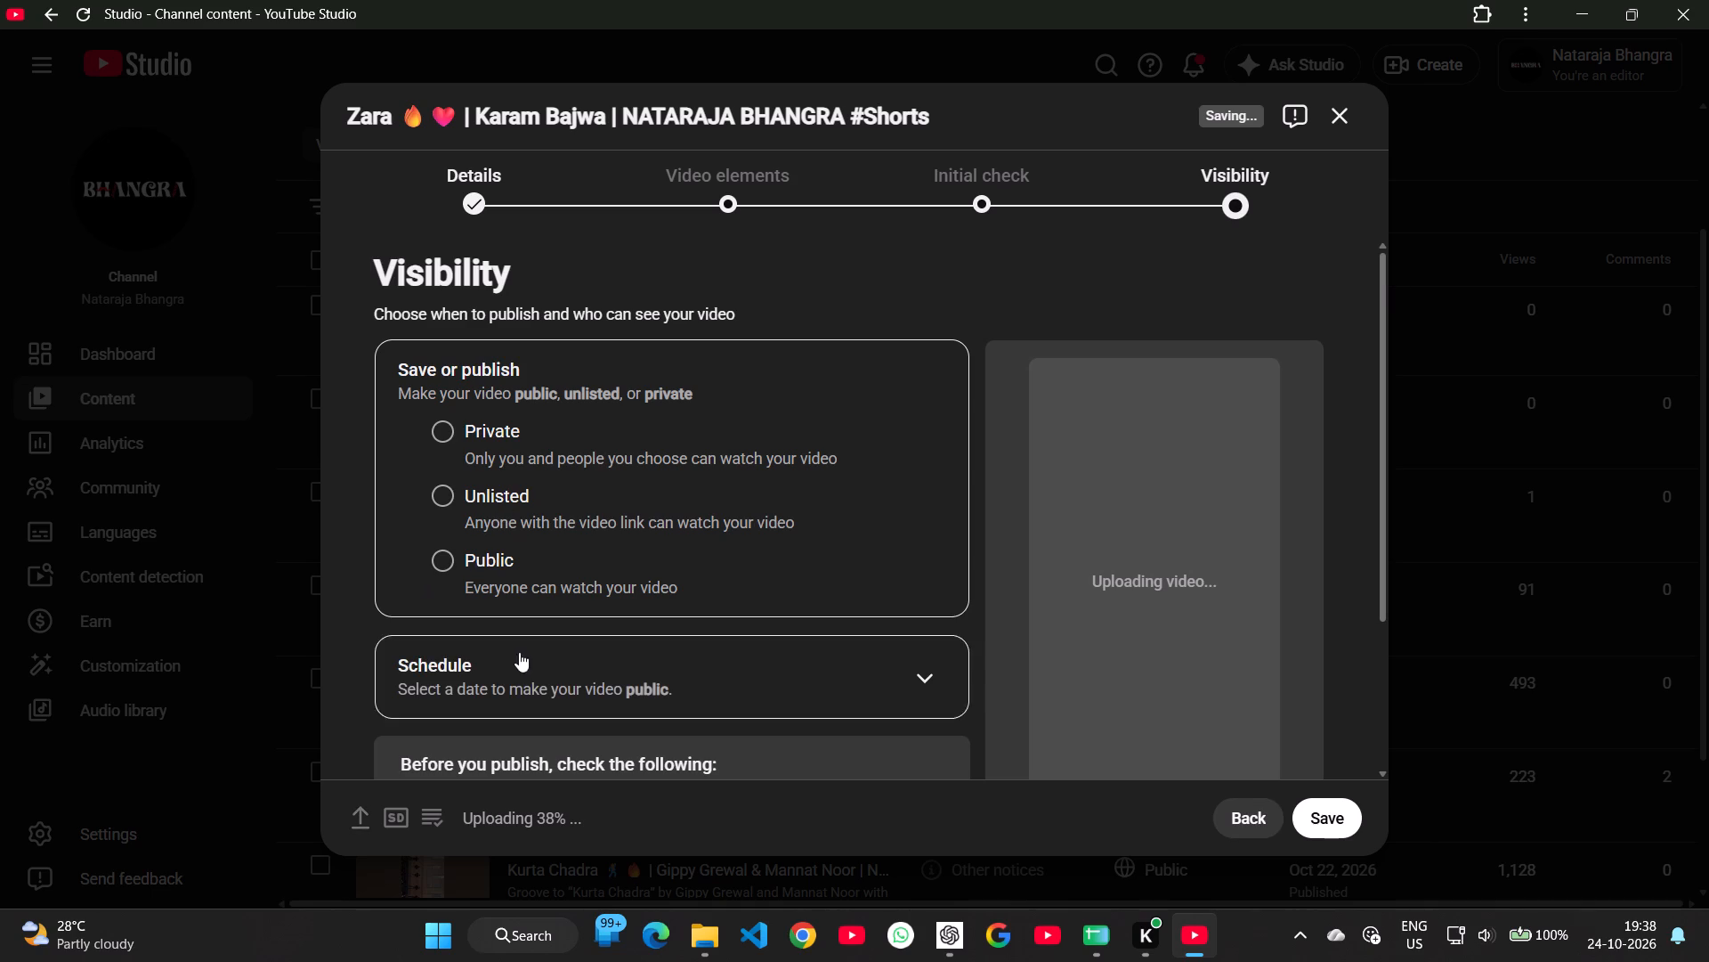
click(486, 432)
click(1348, 808)
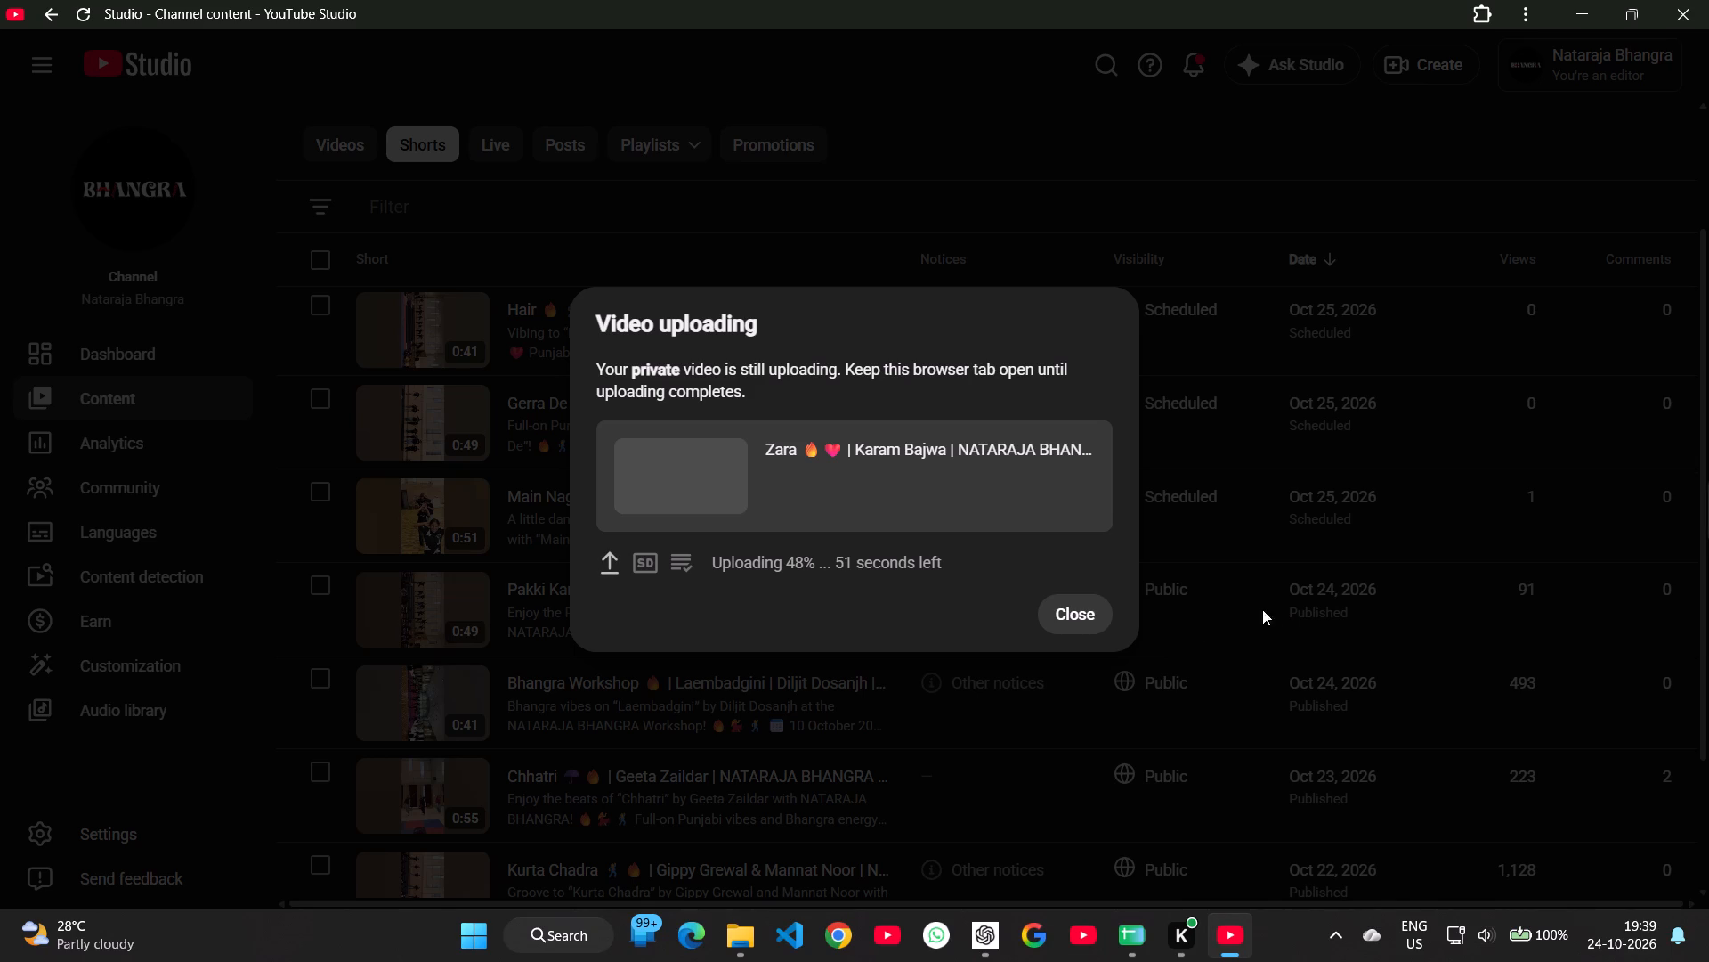
click(1104, 623)
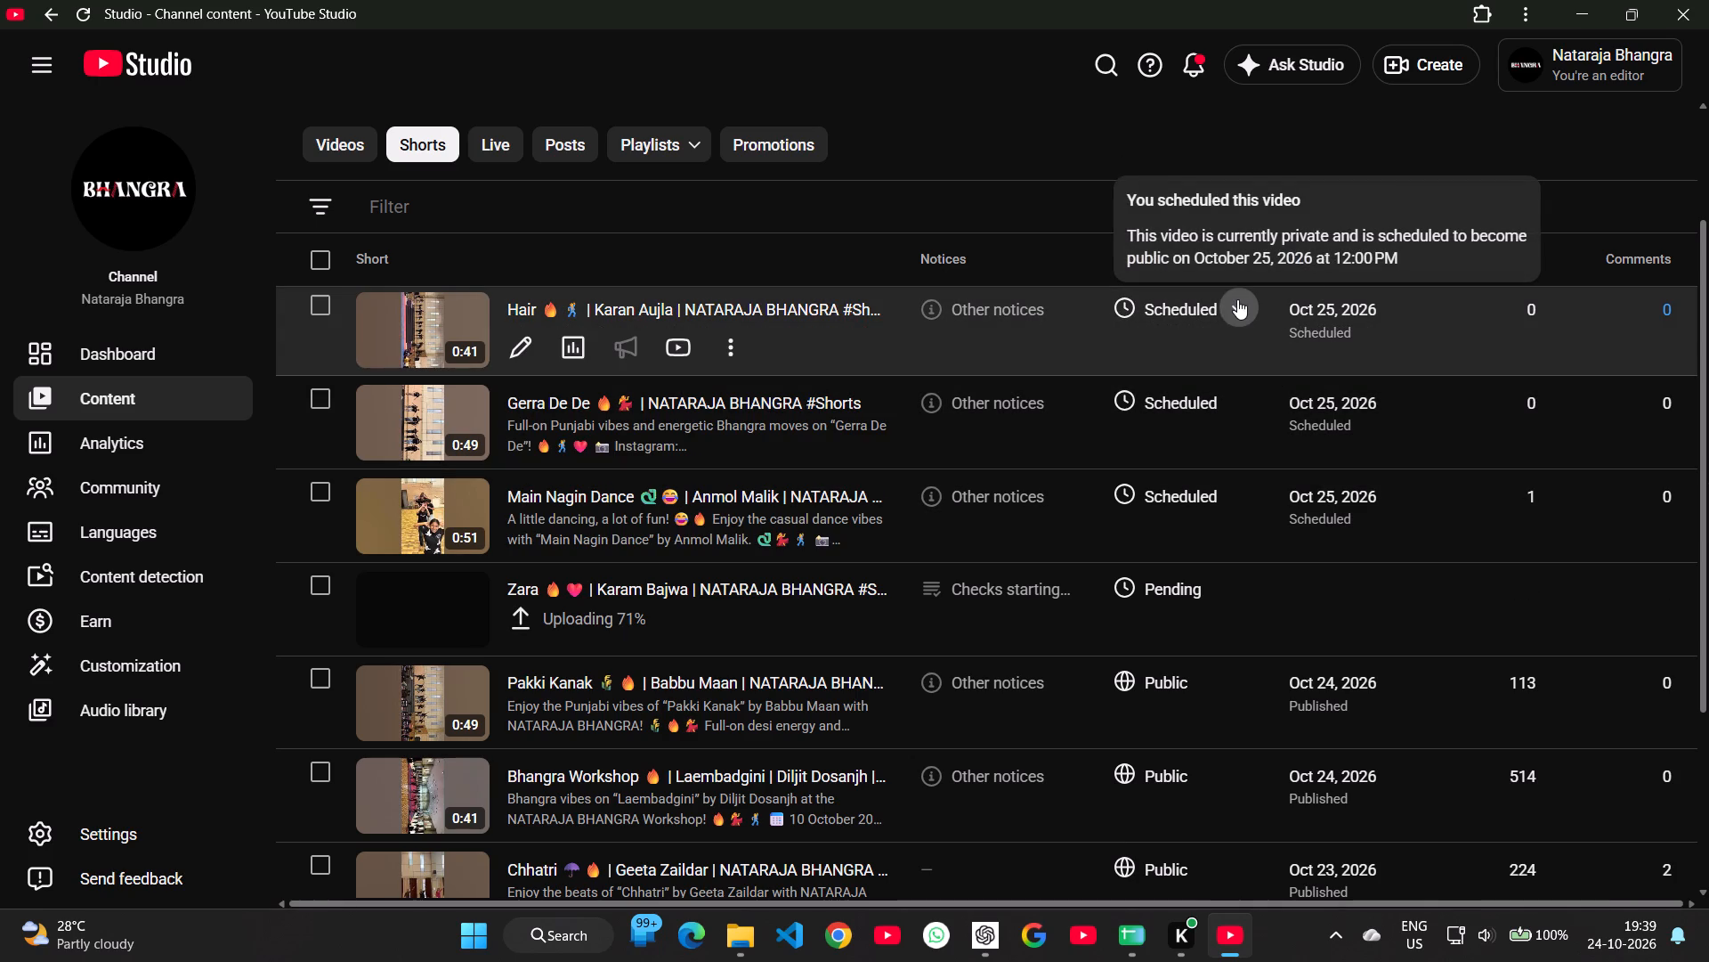
Schedule the uploading Zara Short to go public on Oct 25, 2026 at 6:00 PM.
click(1211, 589)
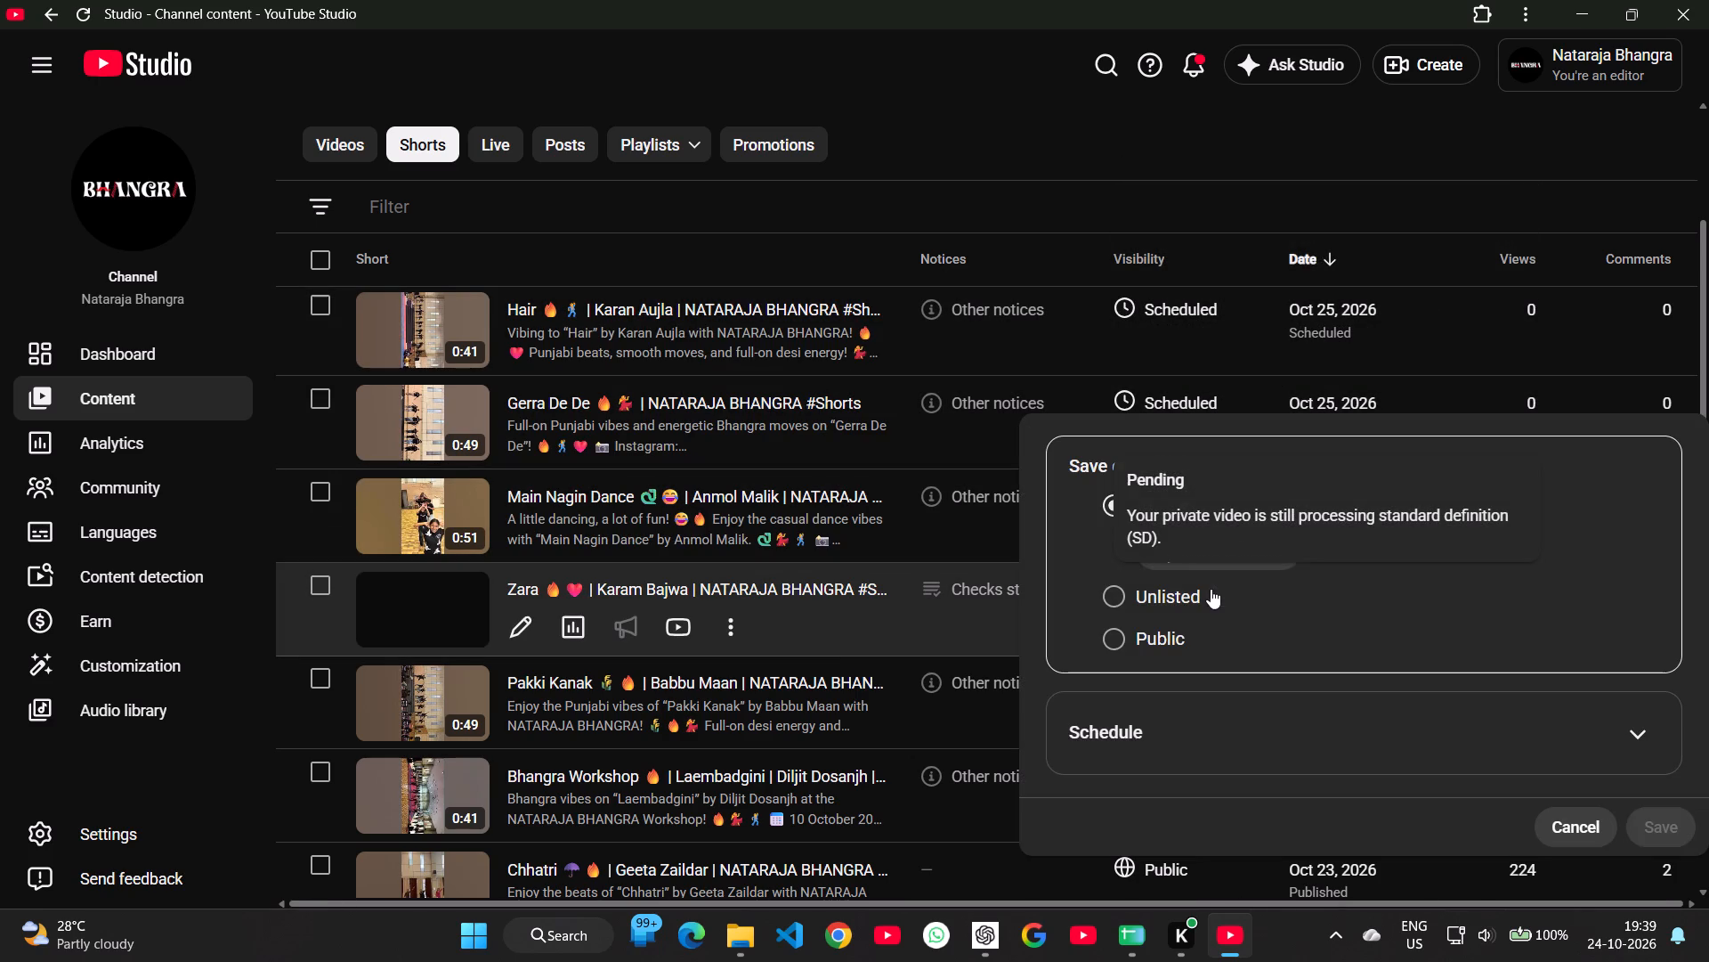
click(1143, 727)
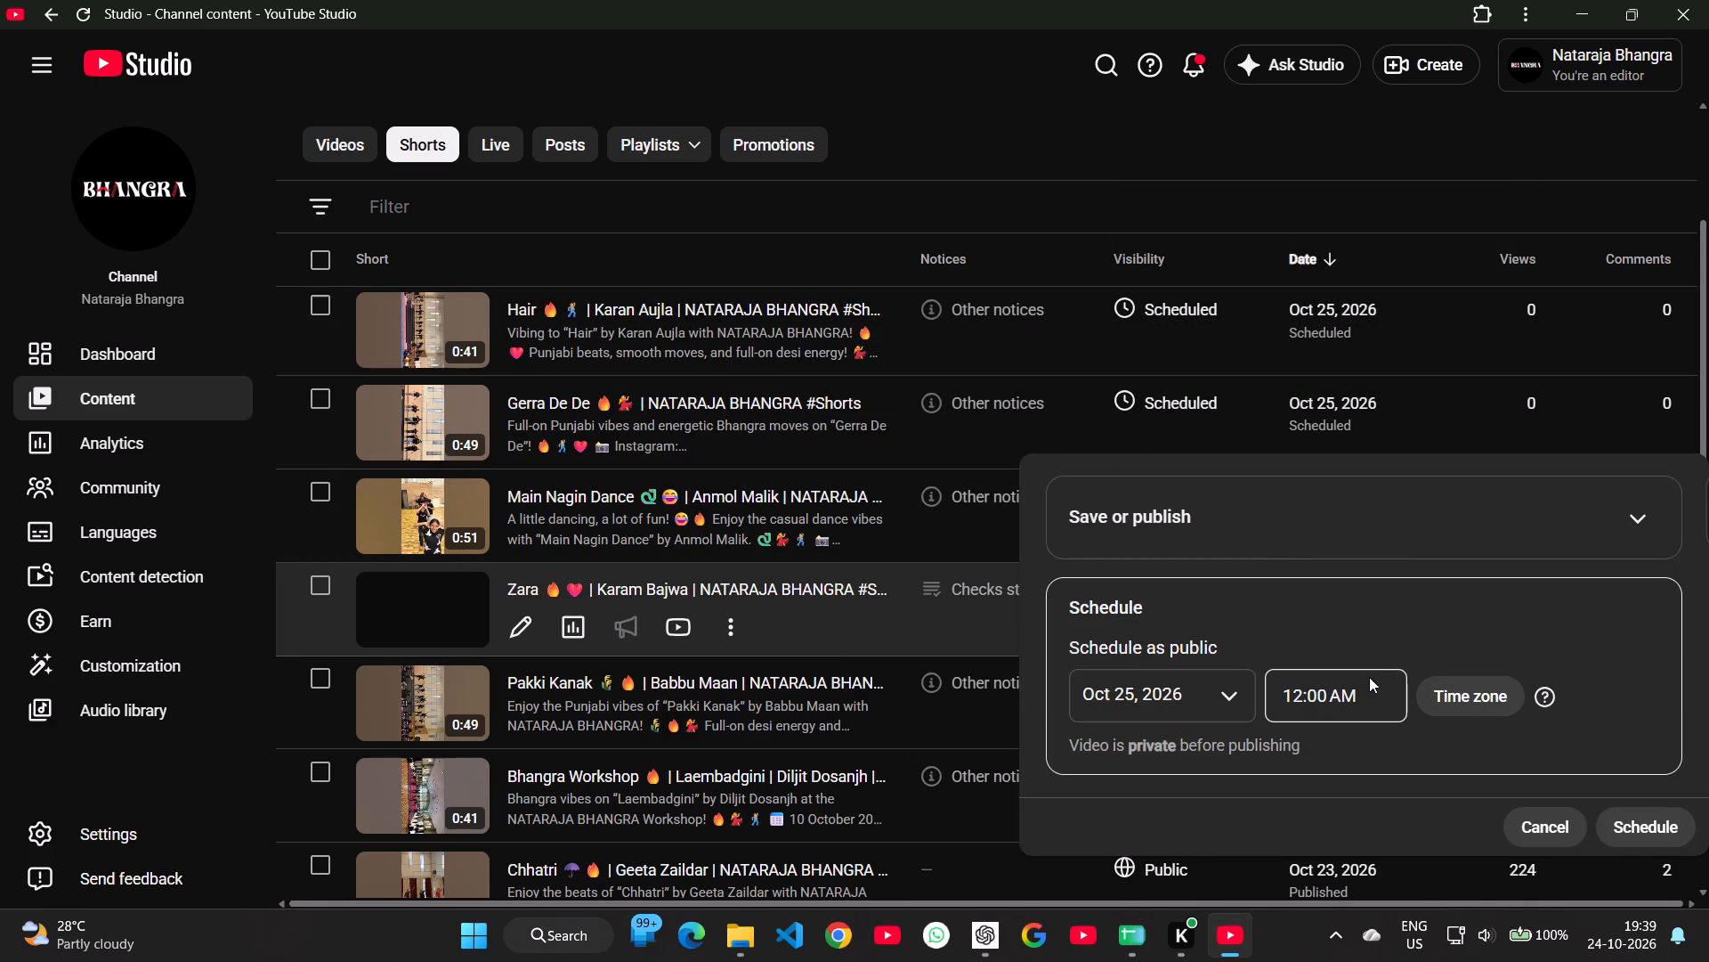
click(1353, 690)
scroll(1341, 558, down, 10)
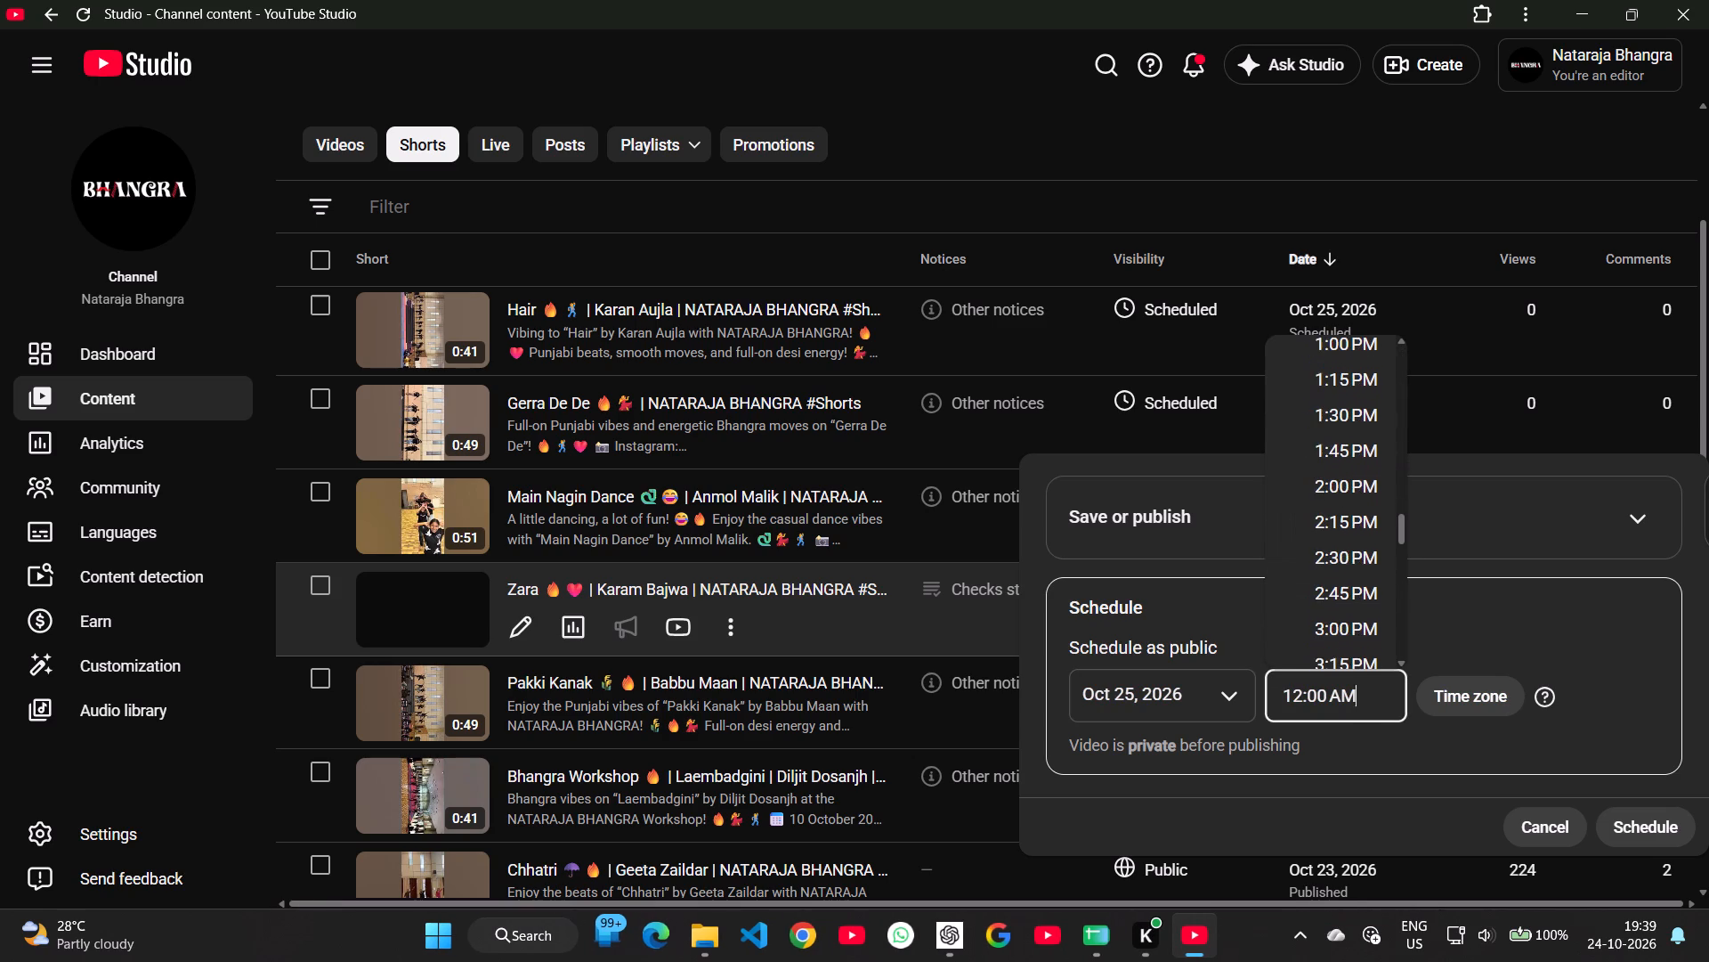
scroll(1345, 554, down, 5)
scroll(1345, 554, up, 2)
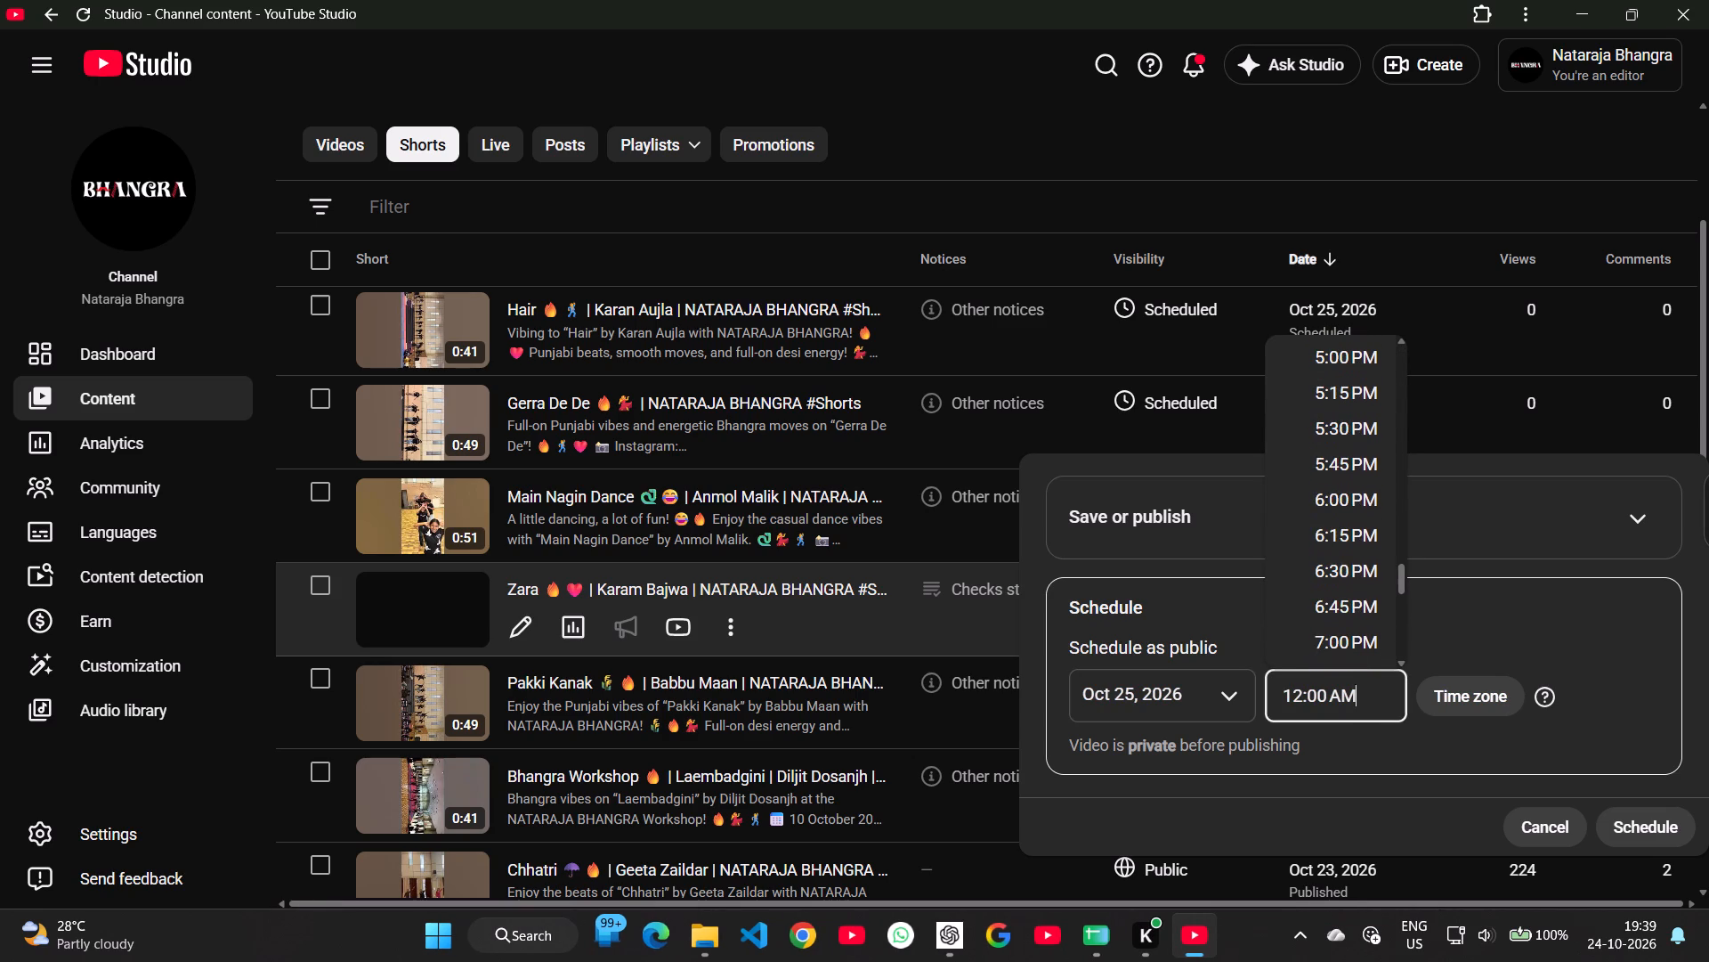
click(1349, 511)
click(1624, 813)
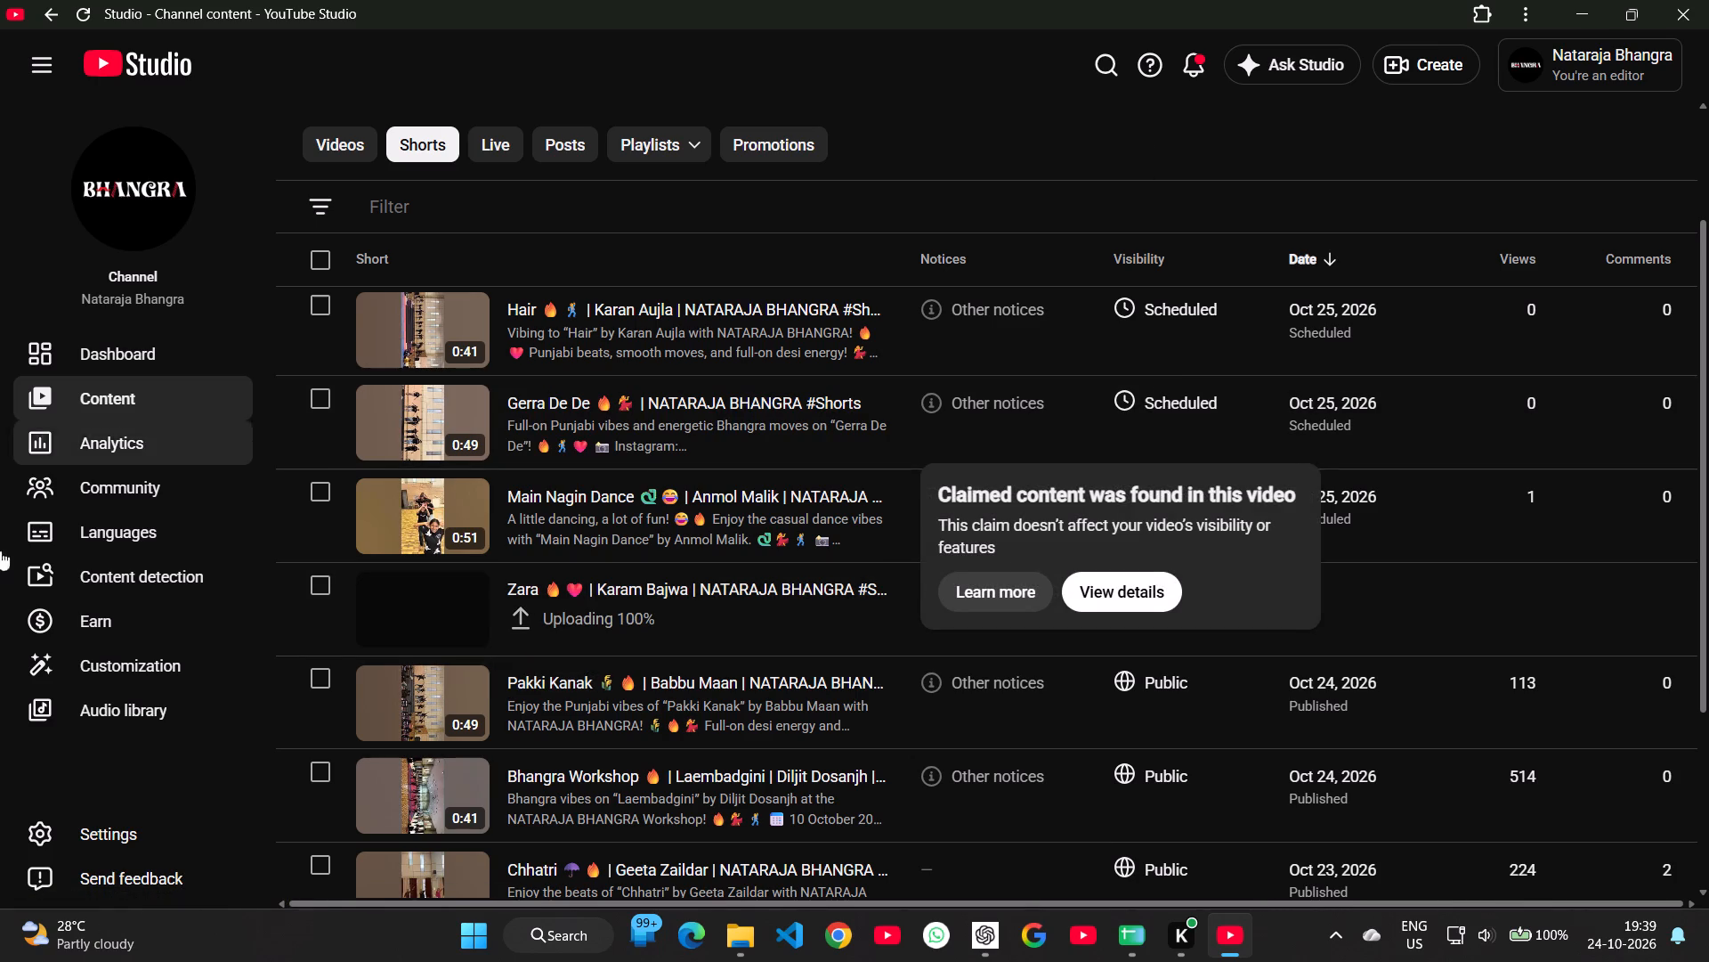
Open the newly uploaded Zara Short's details, try to open its Editor, and return to the Shorts list.
click(537, 634)
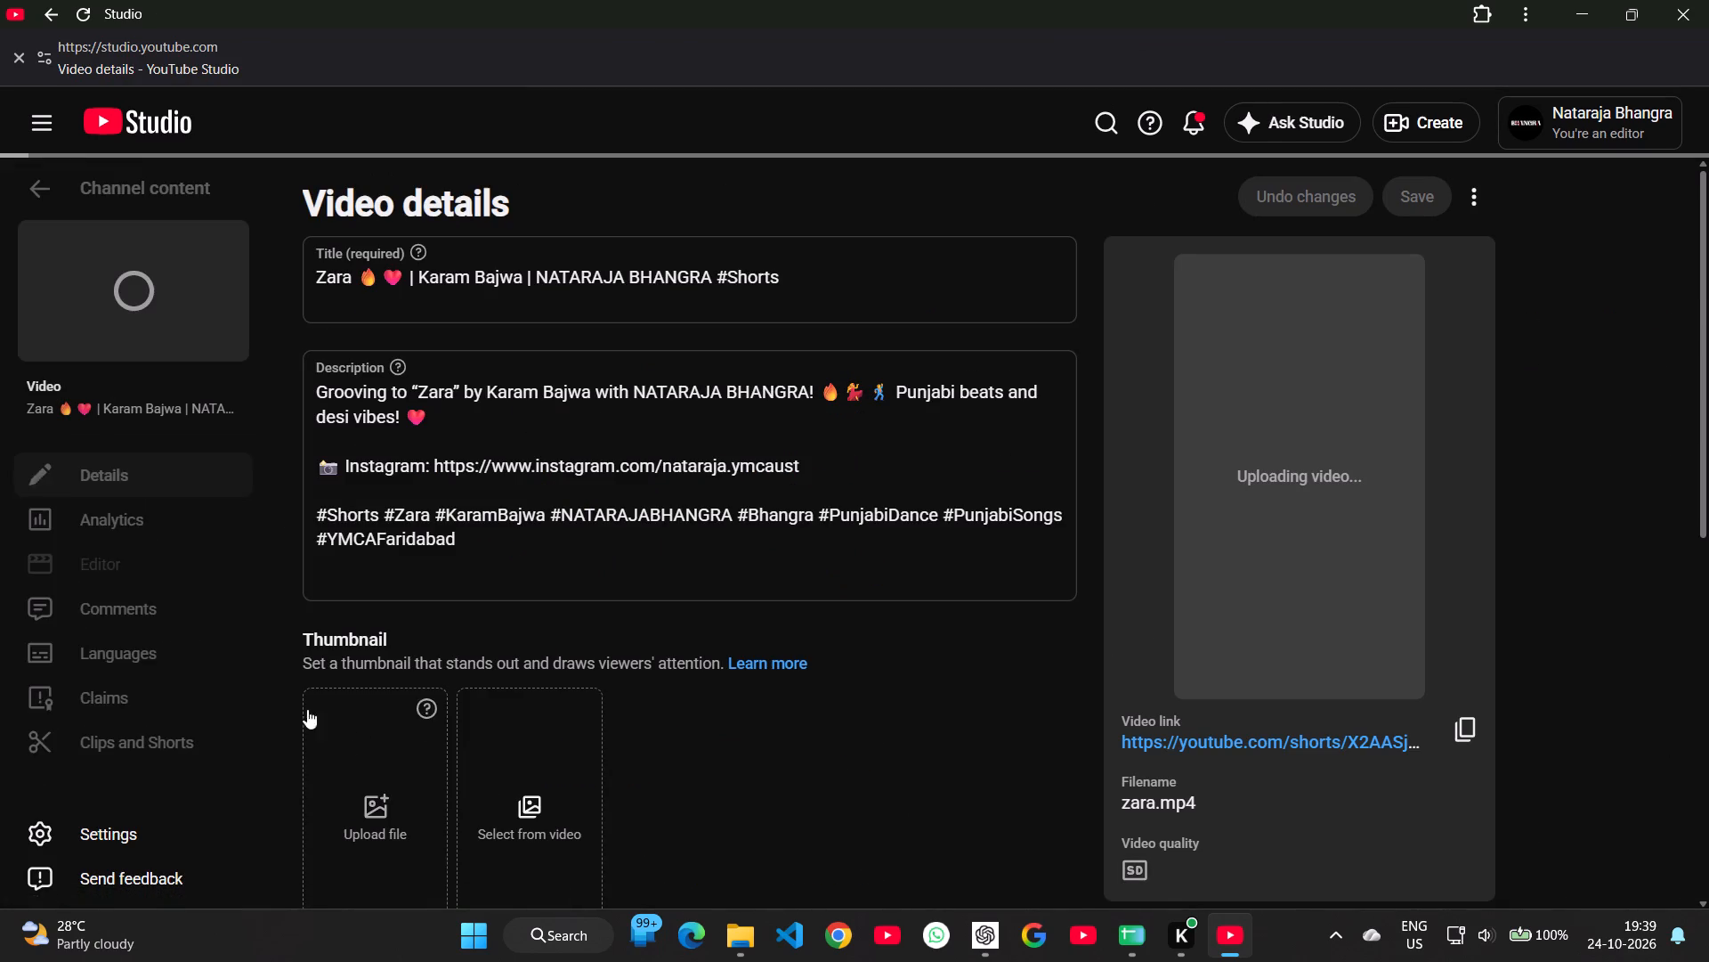
click(131, 558)
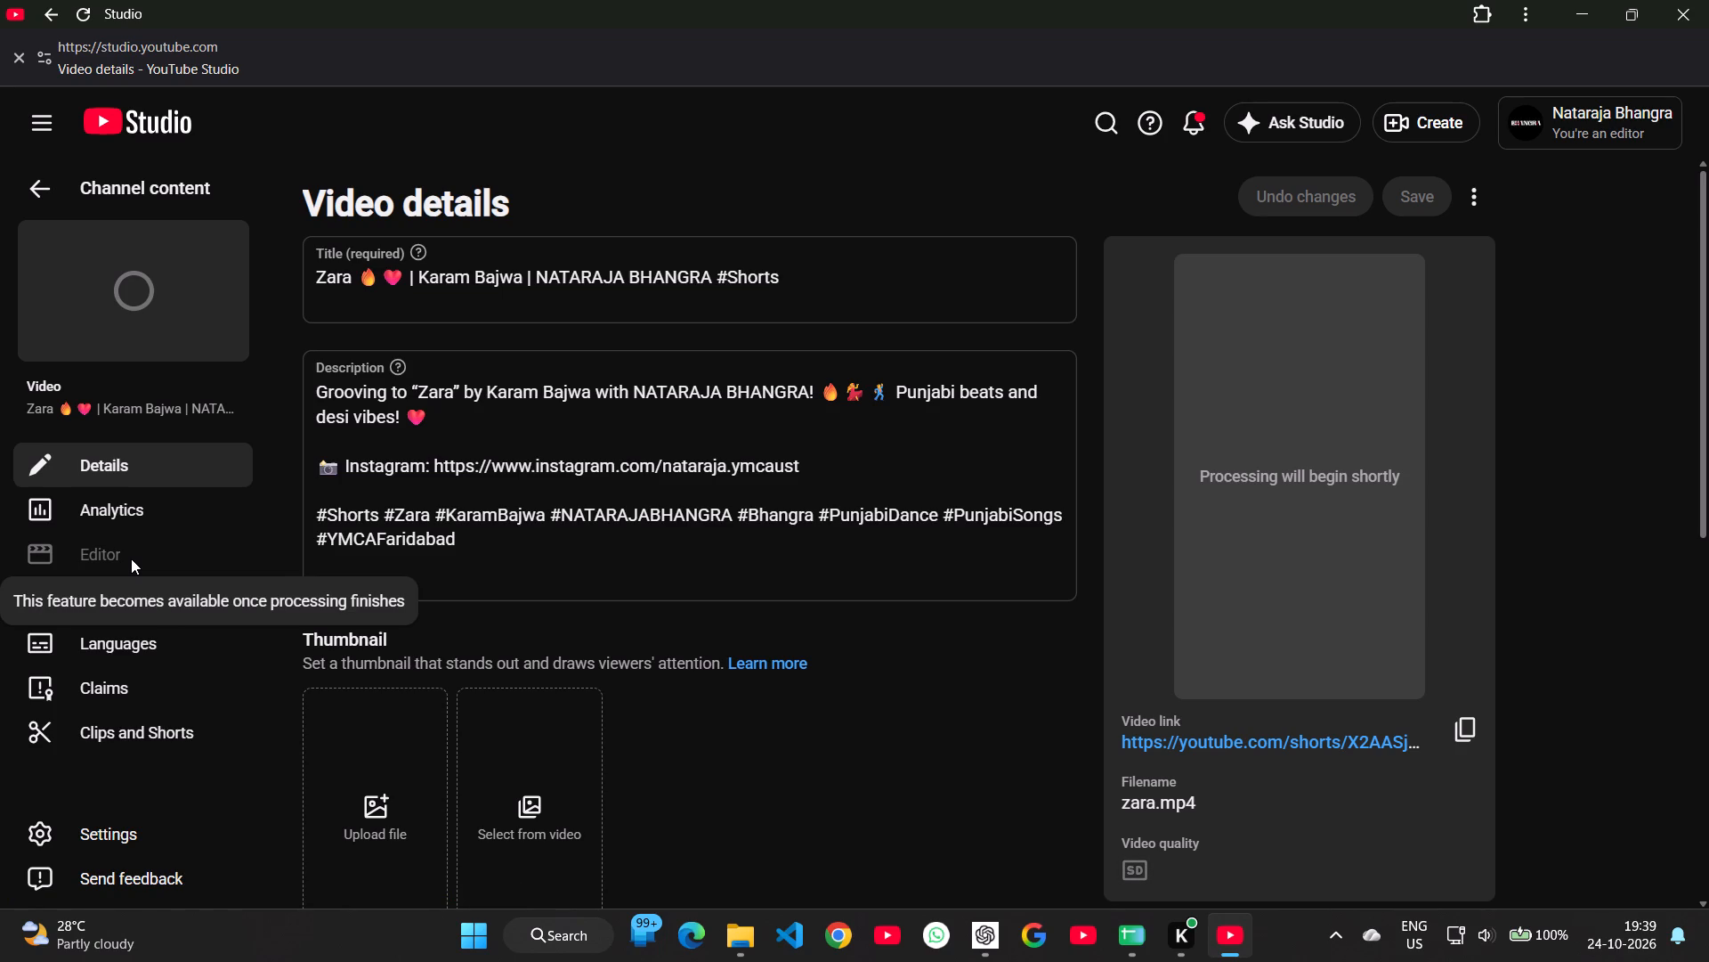
key(Escape)
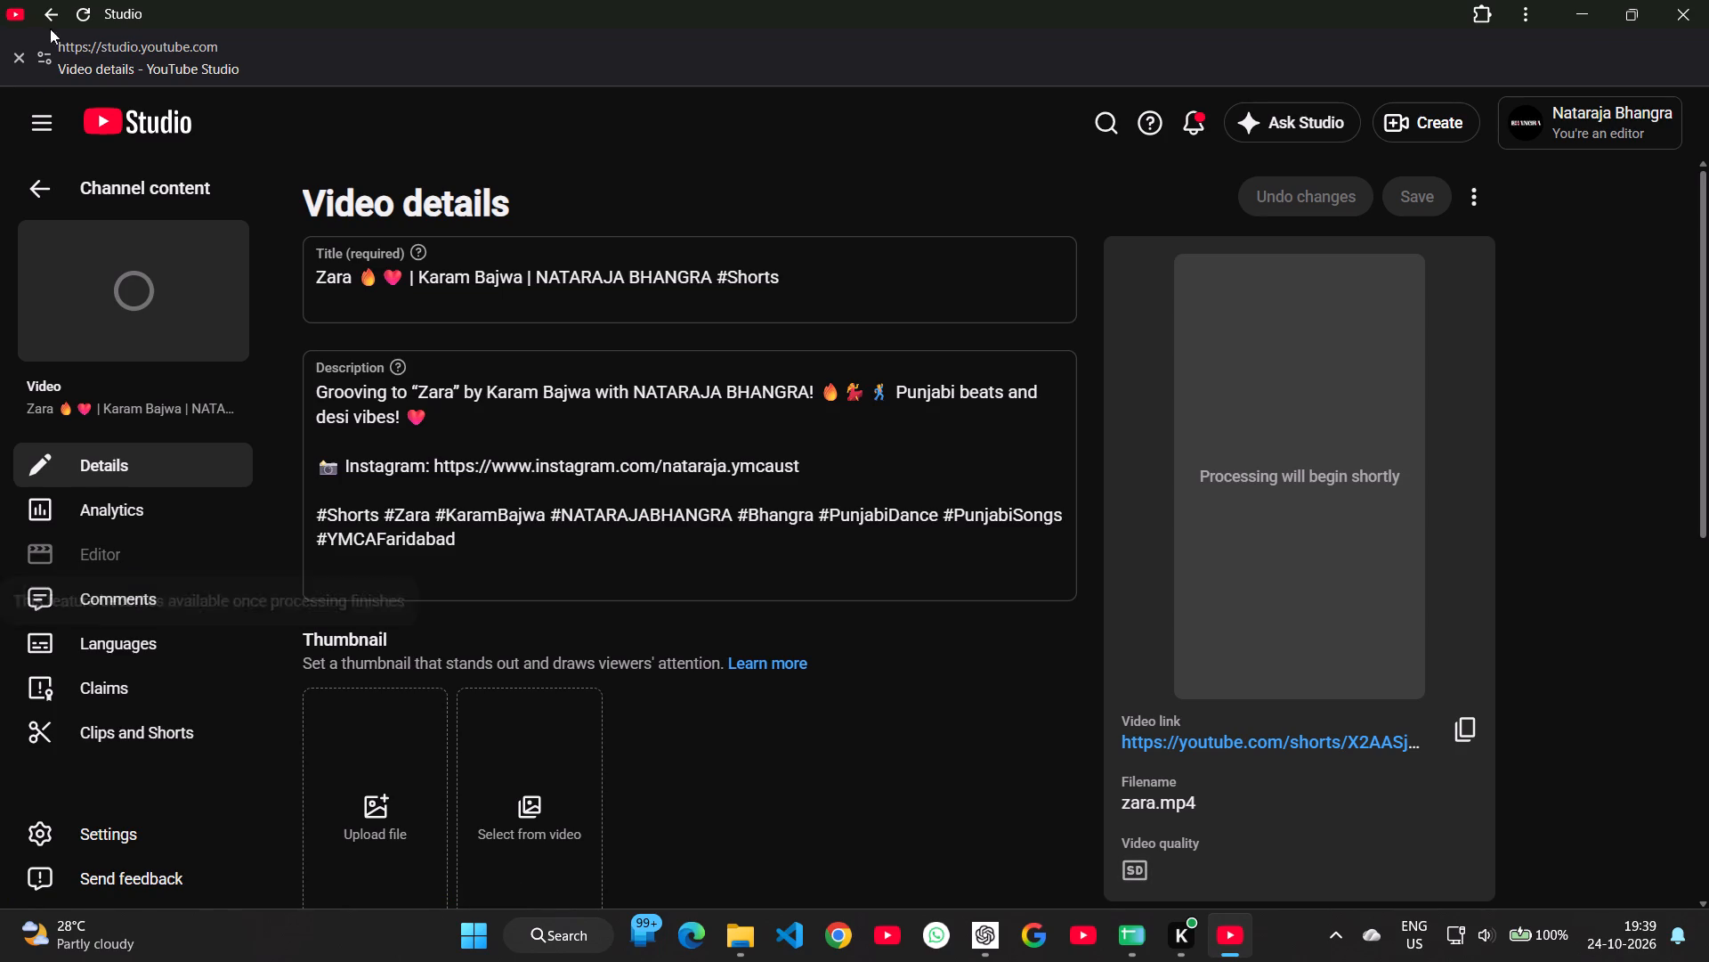
click(44, 182)
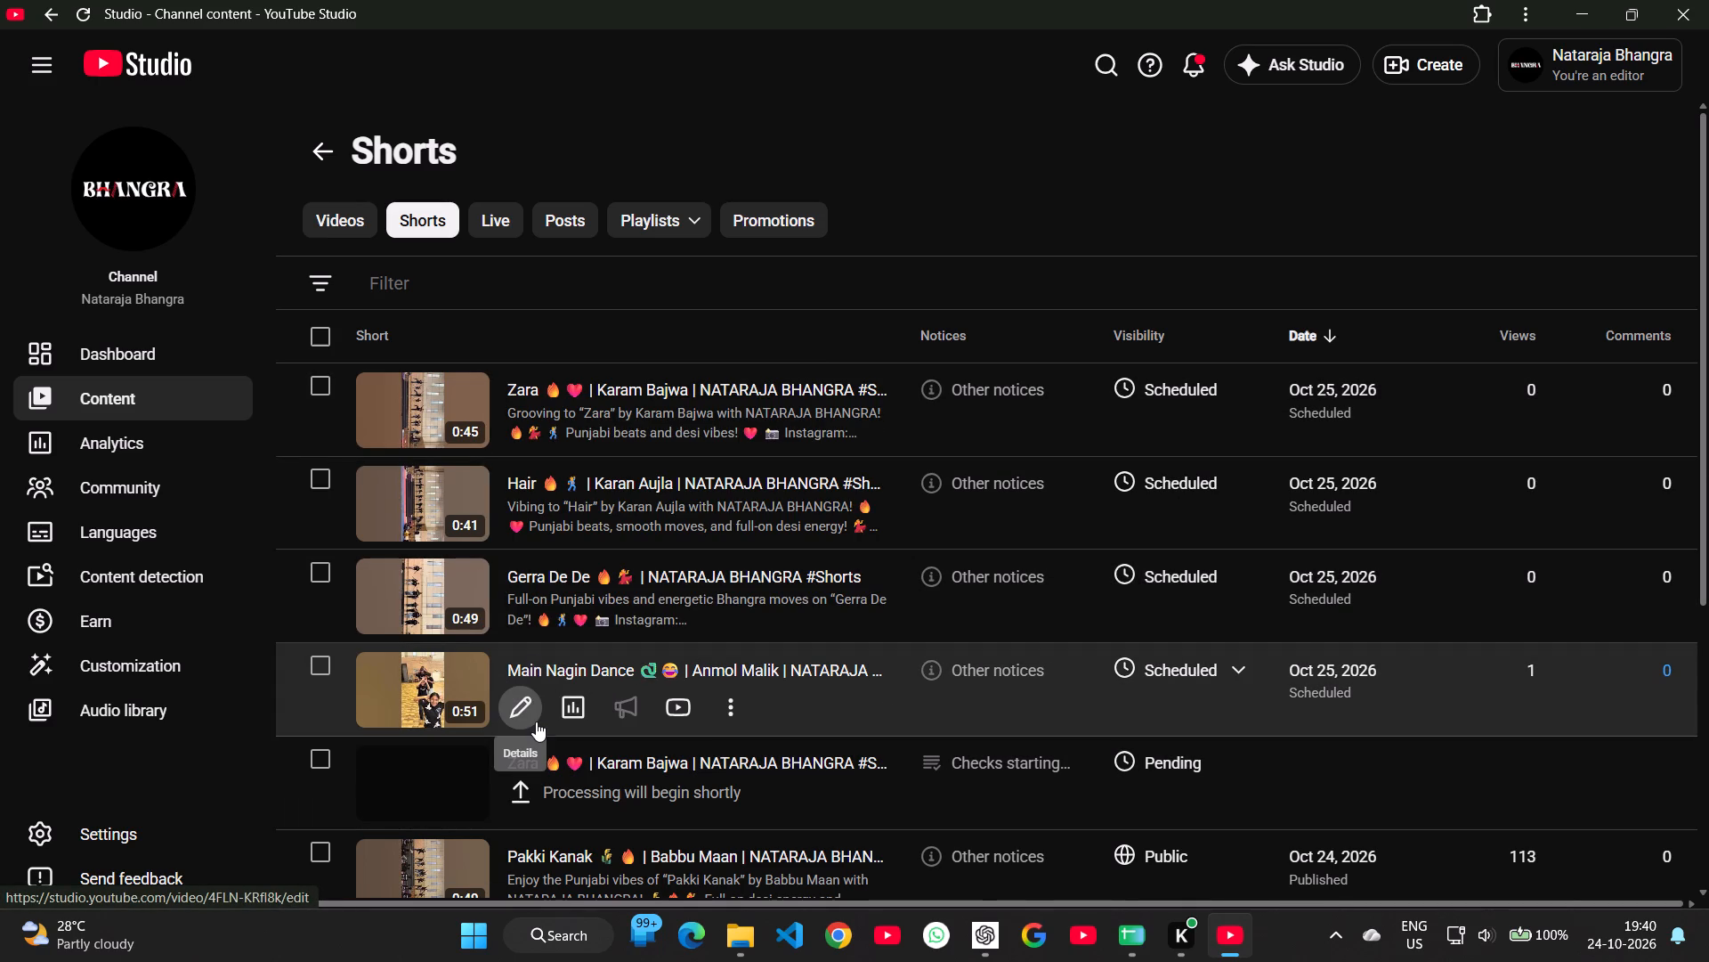
Open the Main Nagin Dance Short's details and look at the video frames offered for its thumbnail.
scroll(543, 688, down, 1)
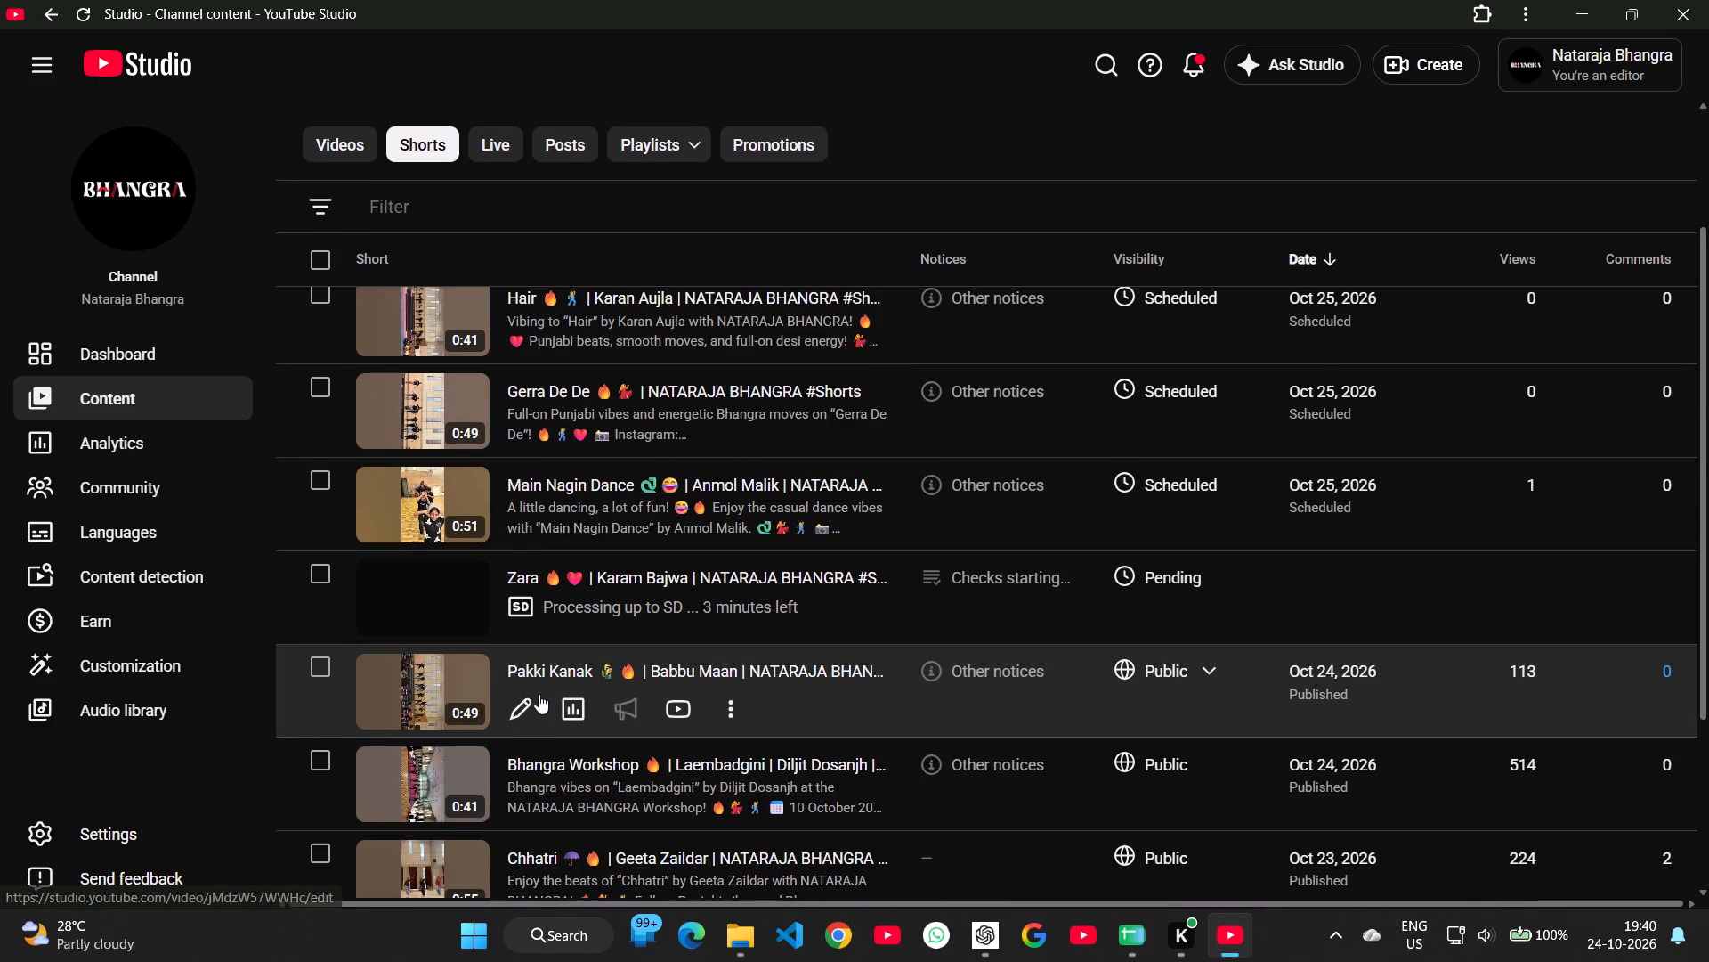
click(506, 522)
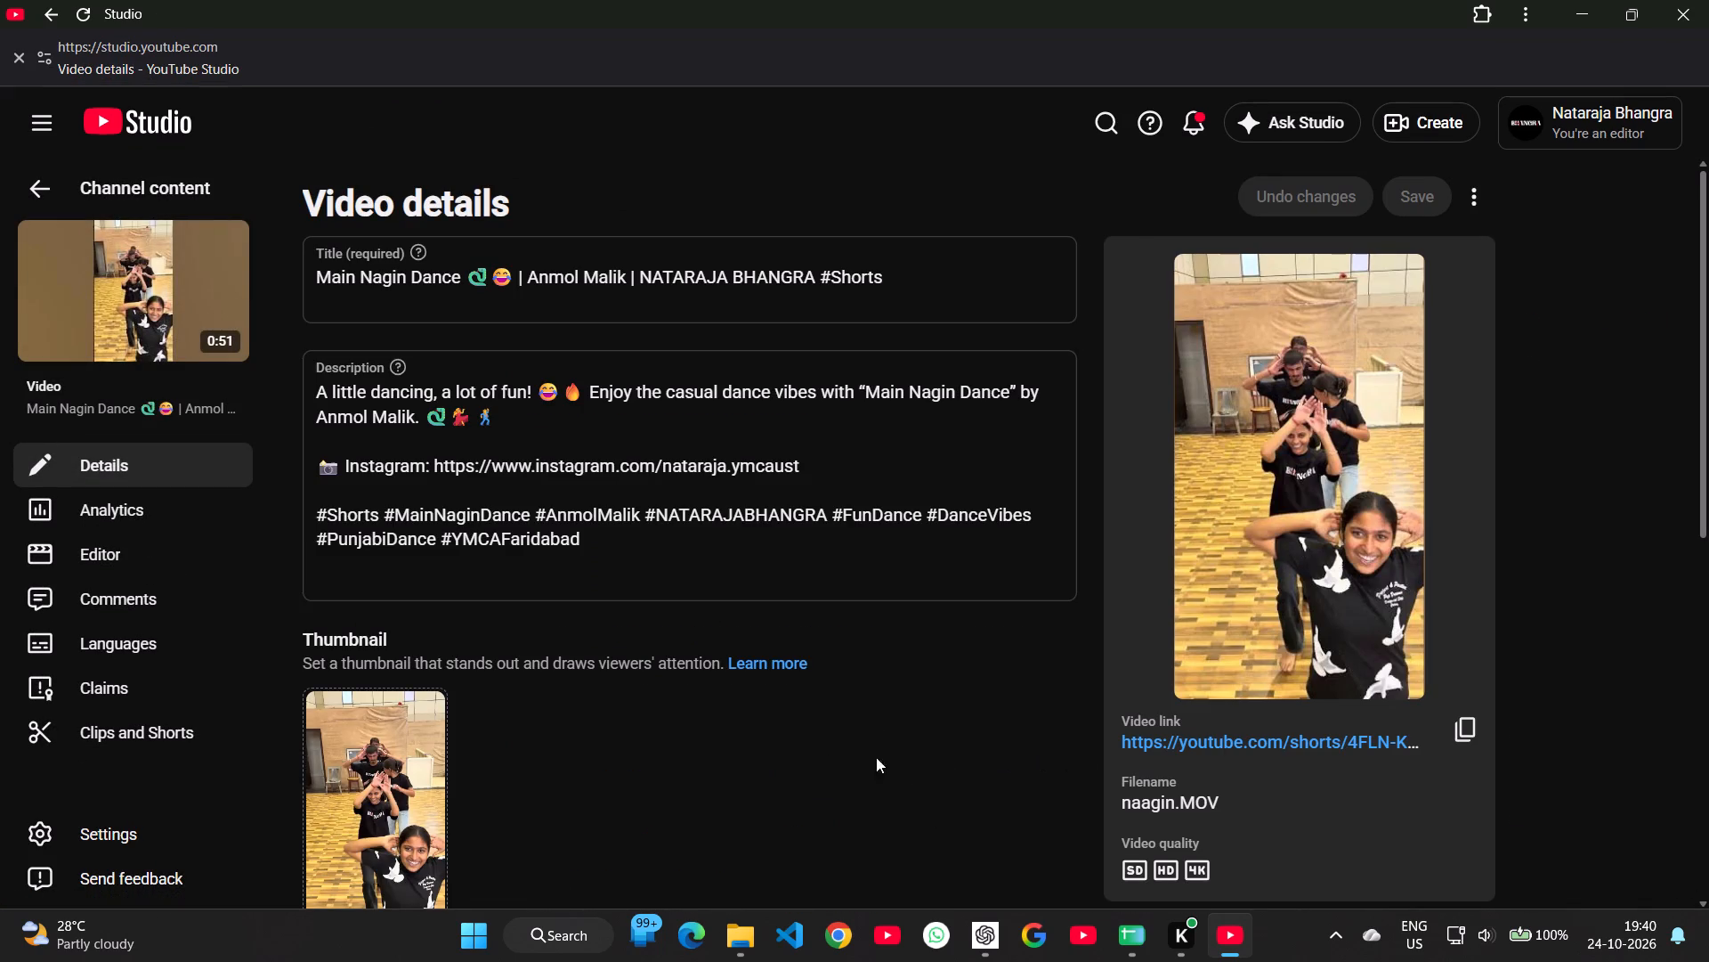
scroll(416, 735, down, 3)
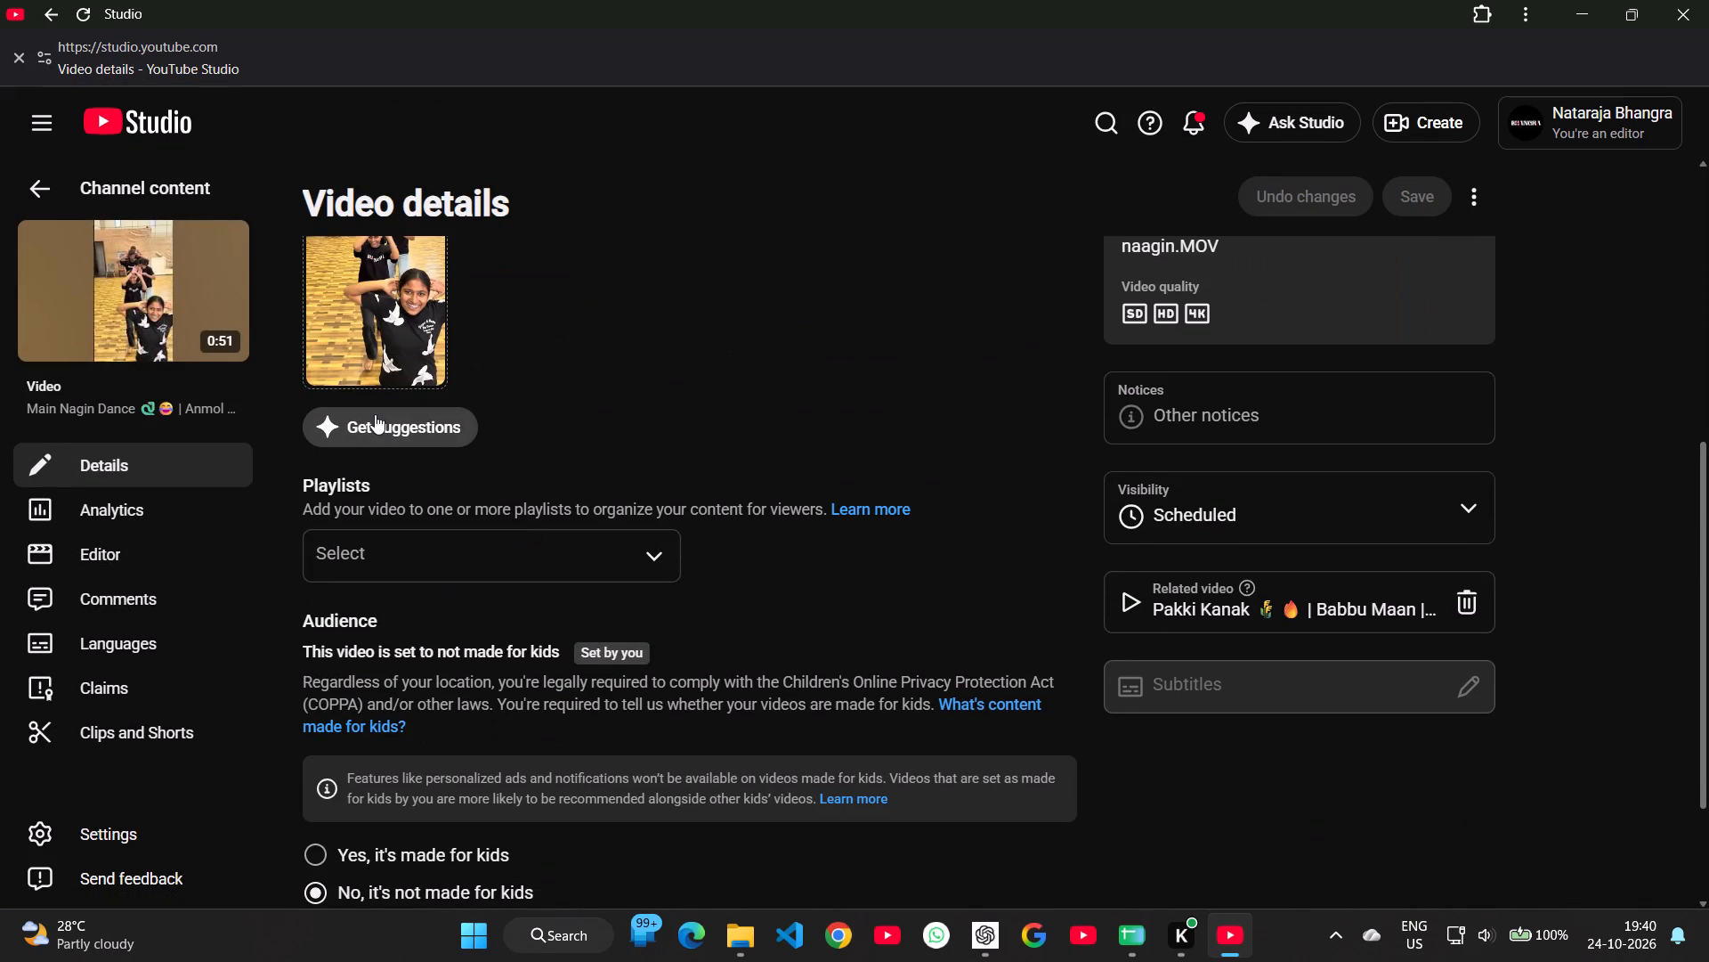
scroll(437, 413, up, 2)
drag(333, 570, 382, 532)
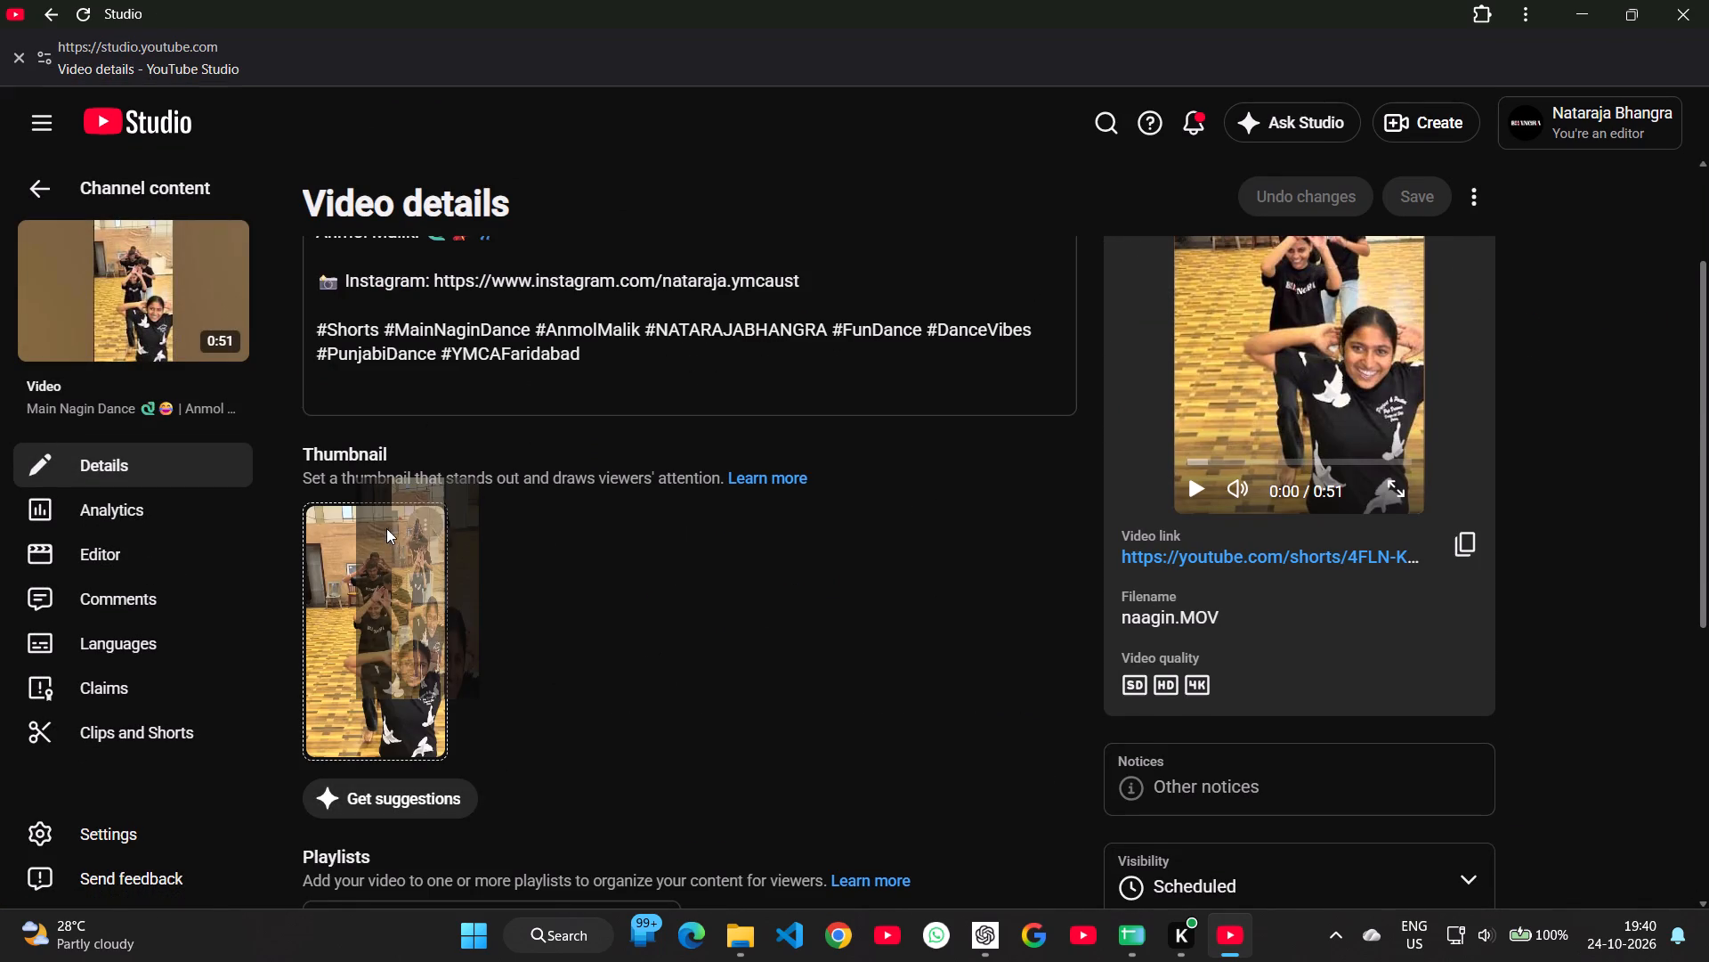
click(414, 520)
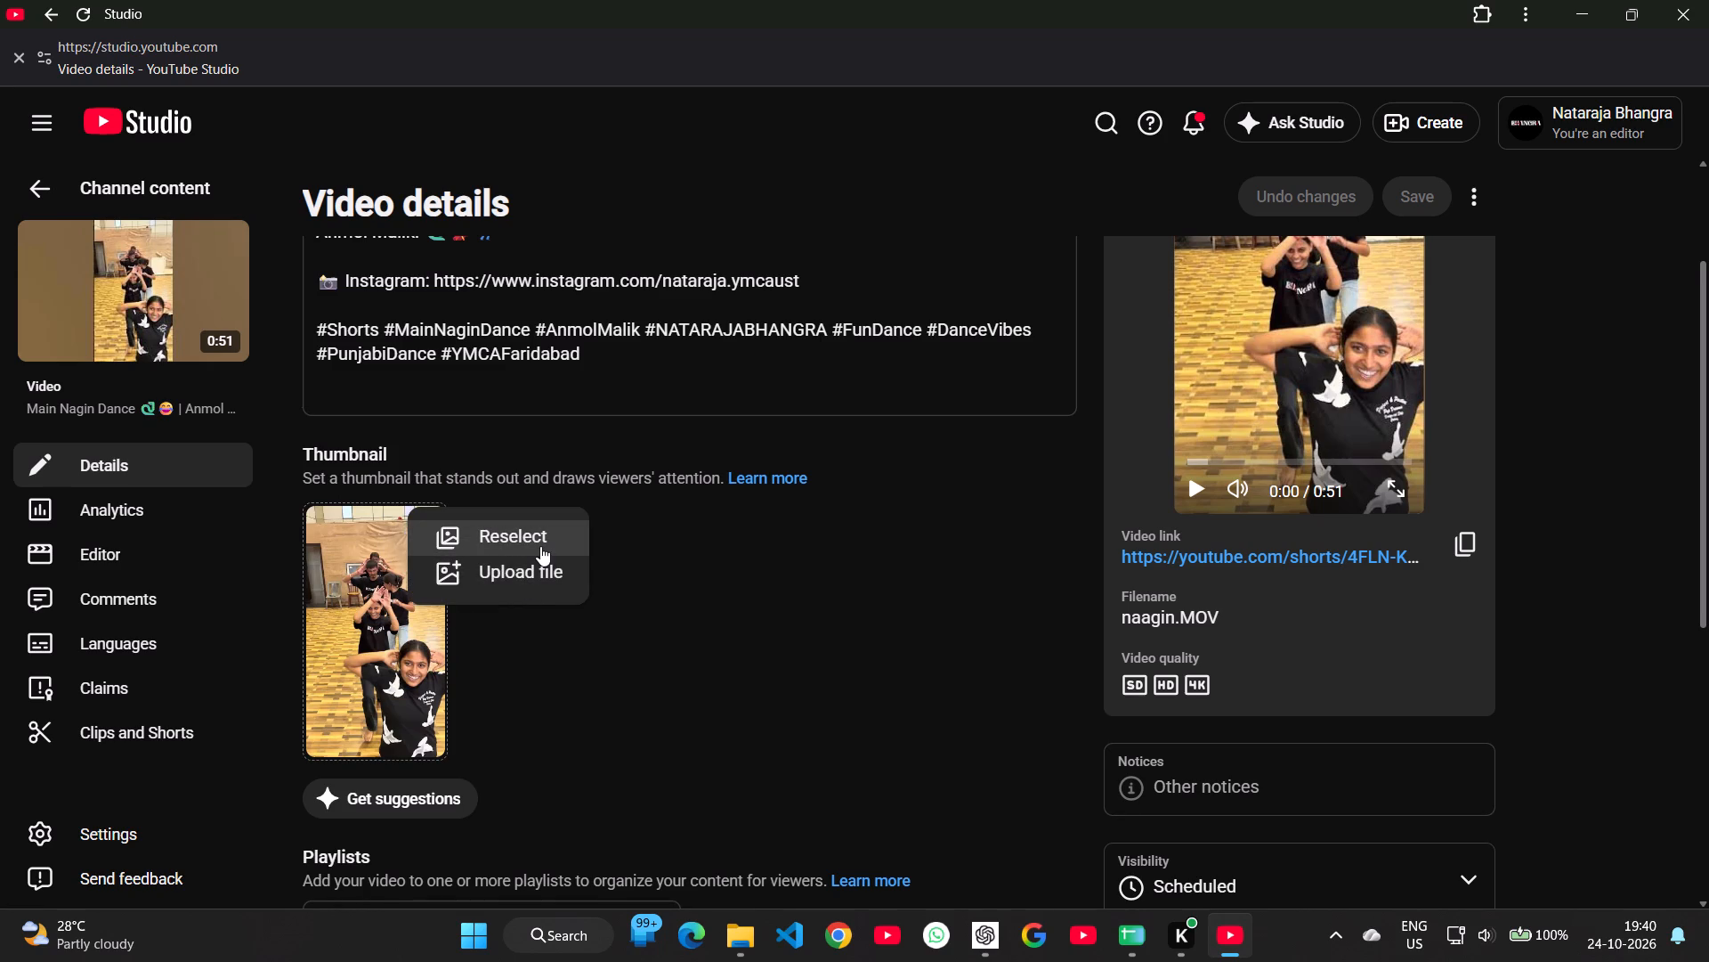
click(540, 546)
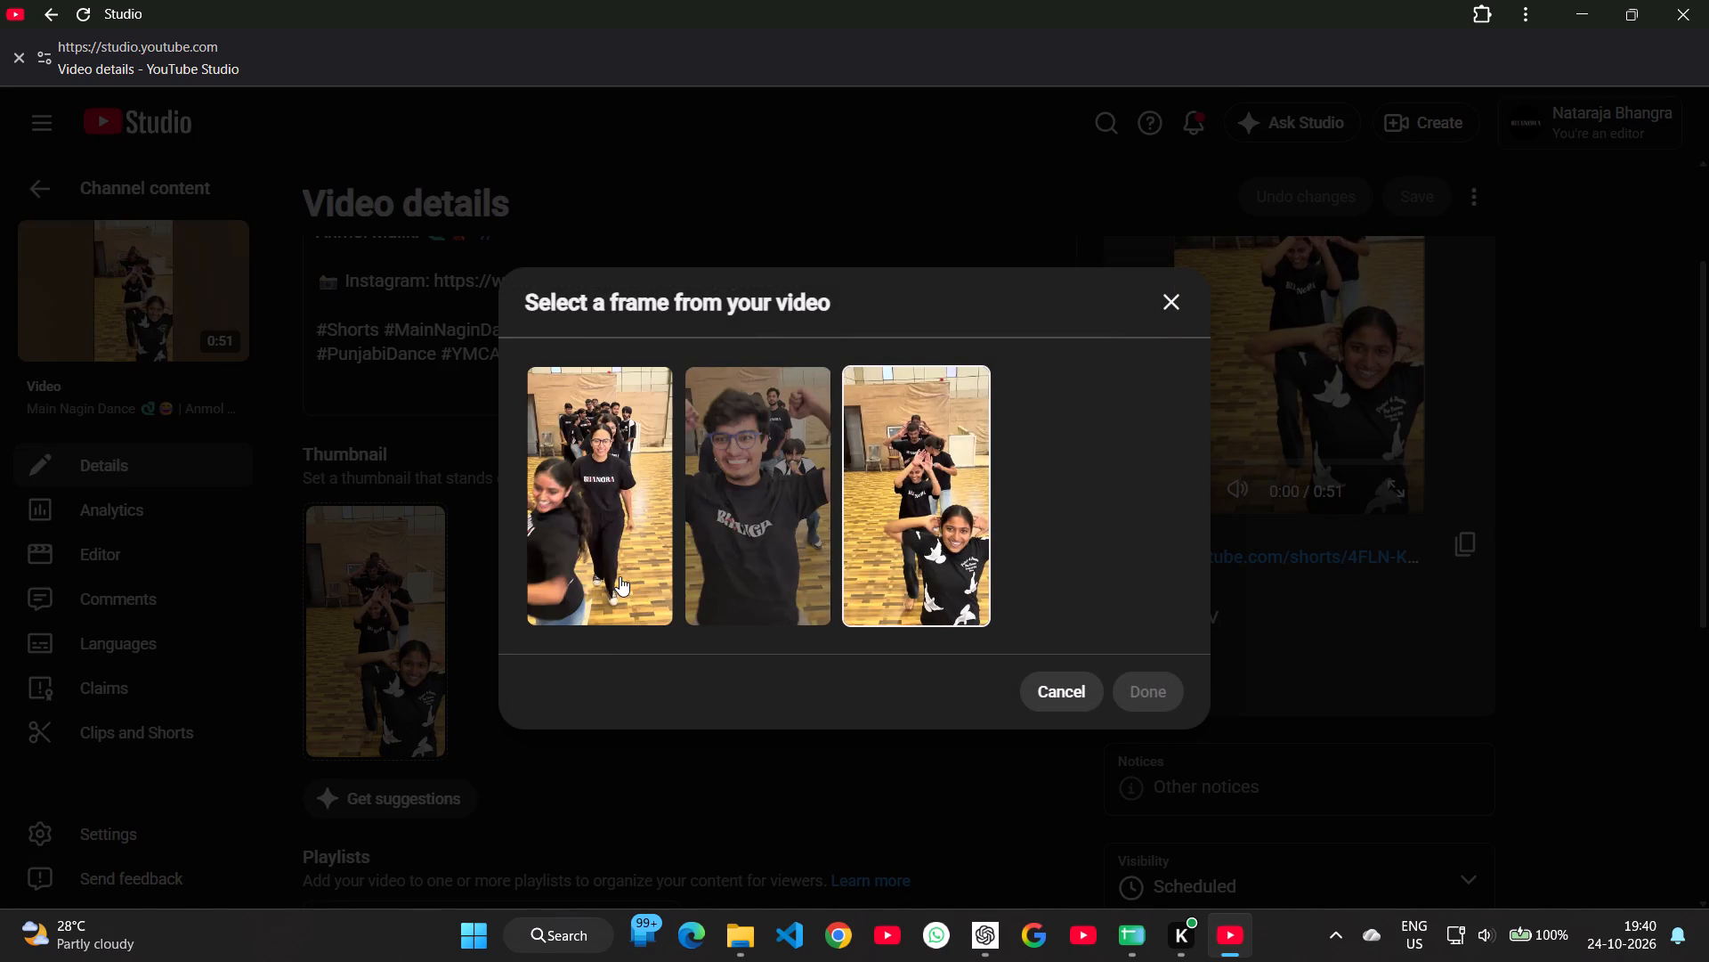
click(872, 819)
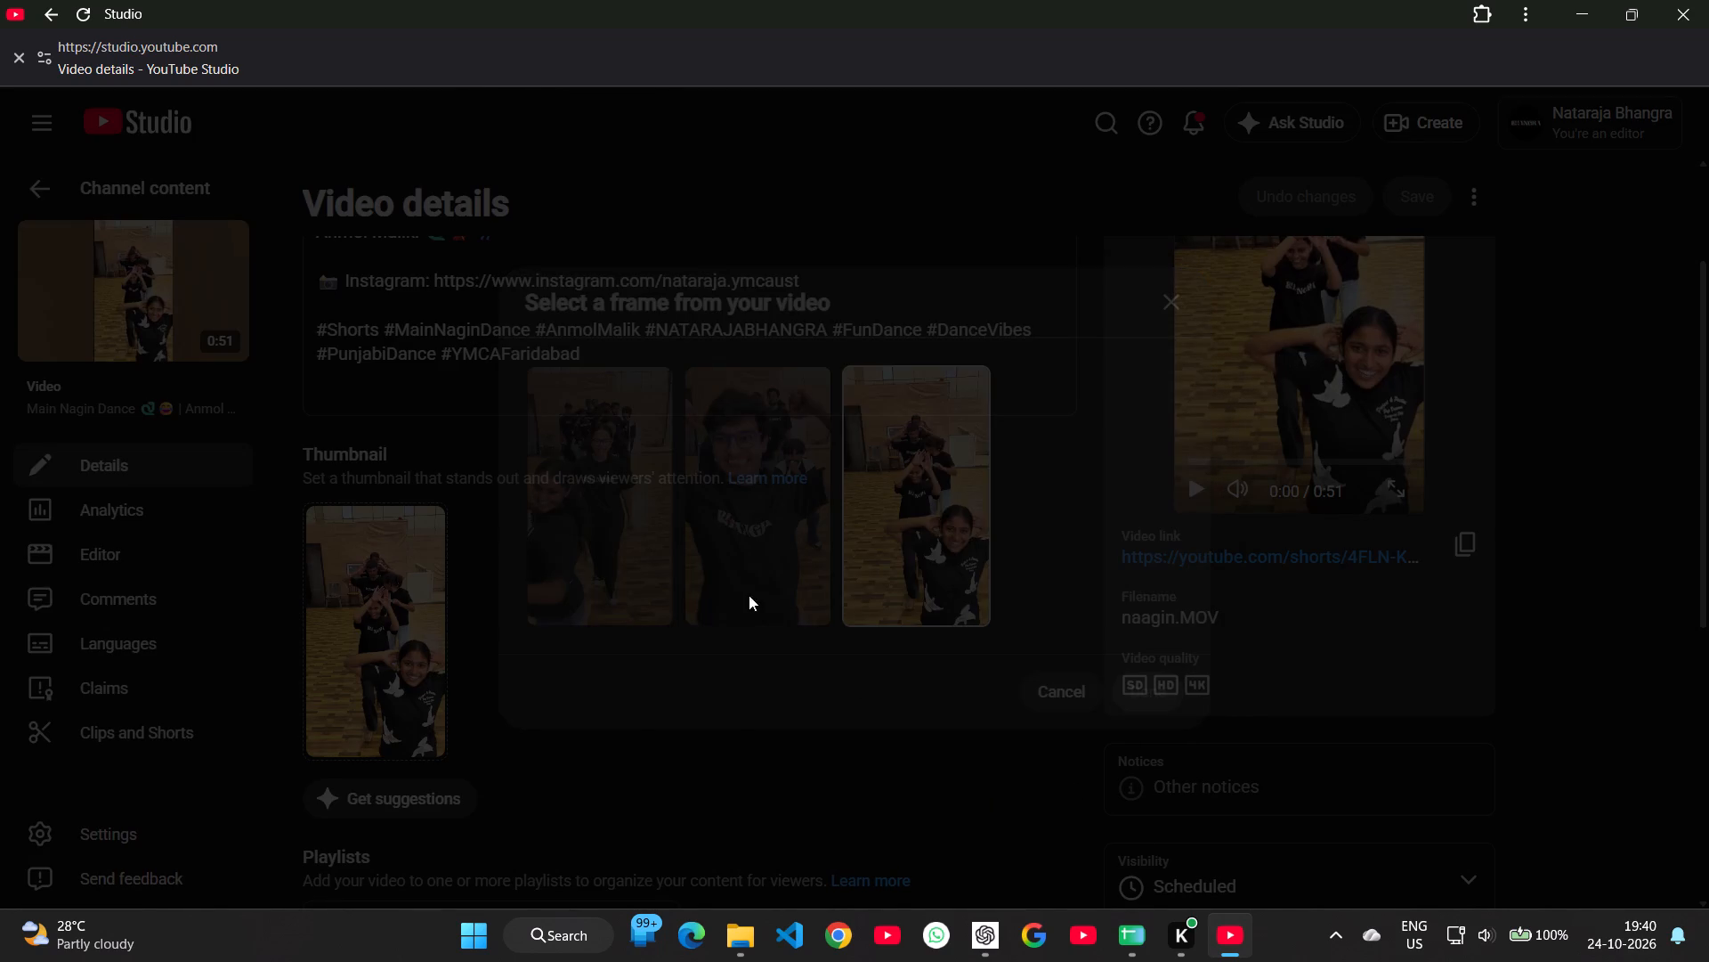
Compare the three thumbnail frames of Main Nagin Dance again, dismiss the frame selection, and return to the Shorts list.
click(421, 510)
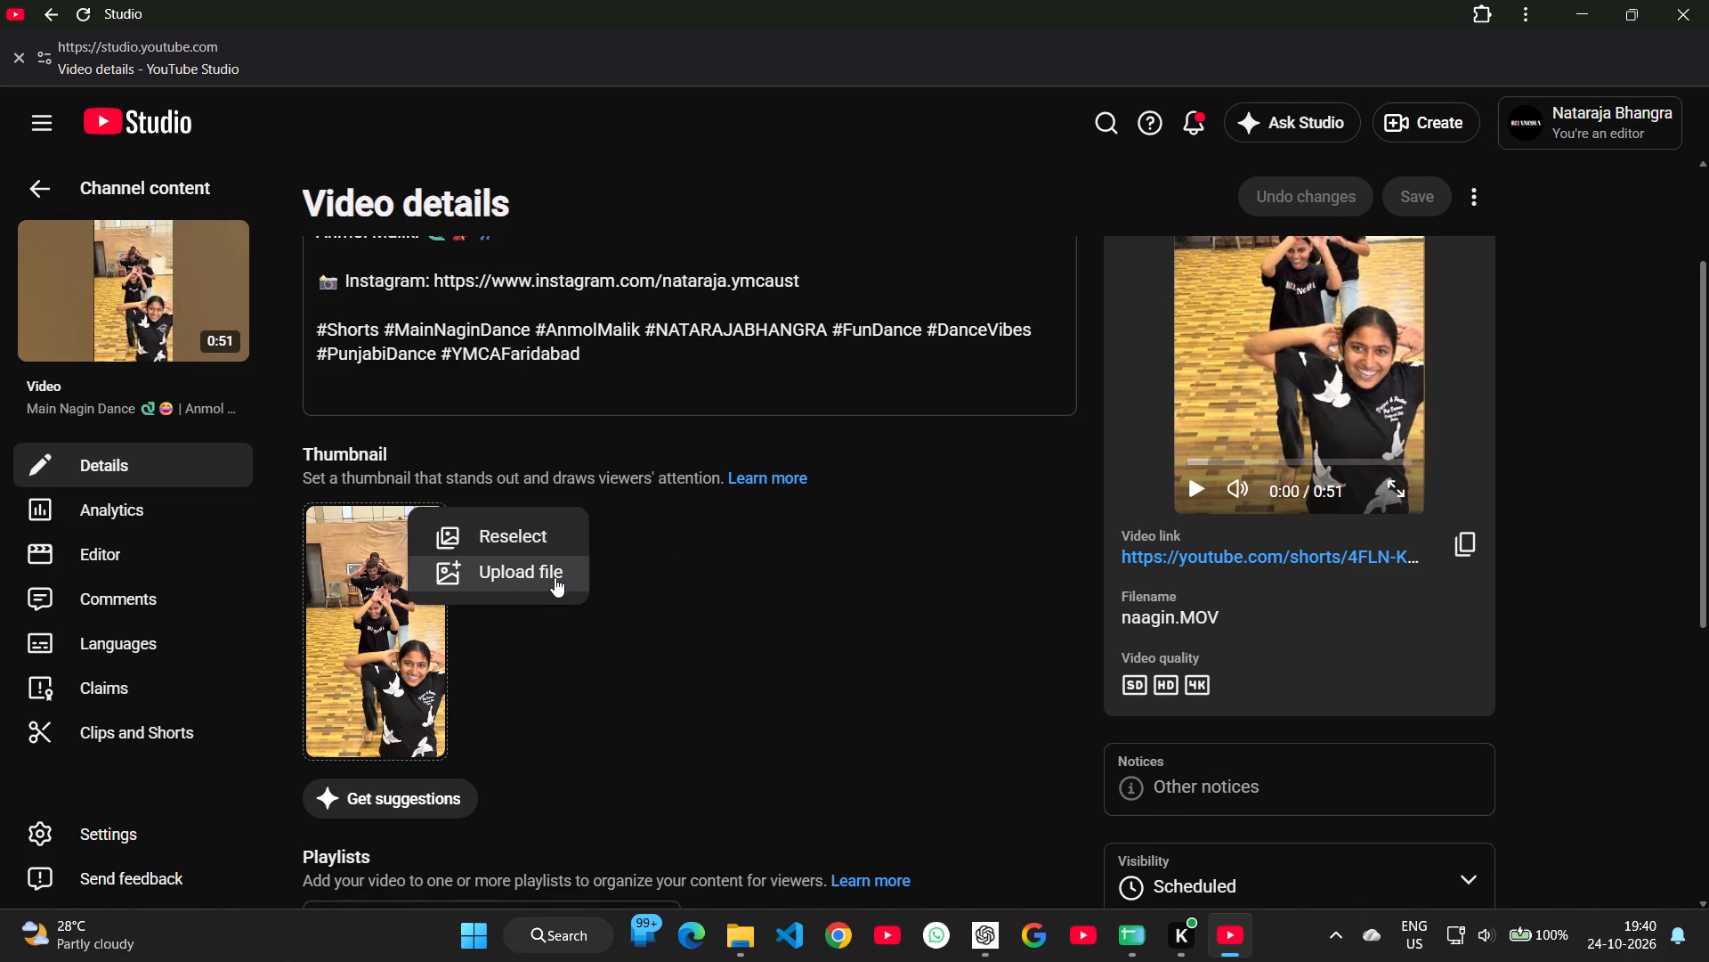
click(546, 542)
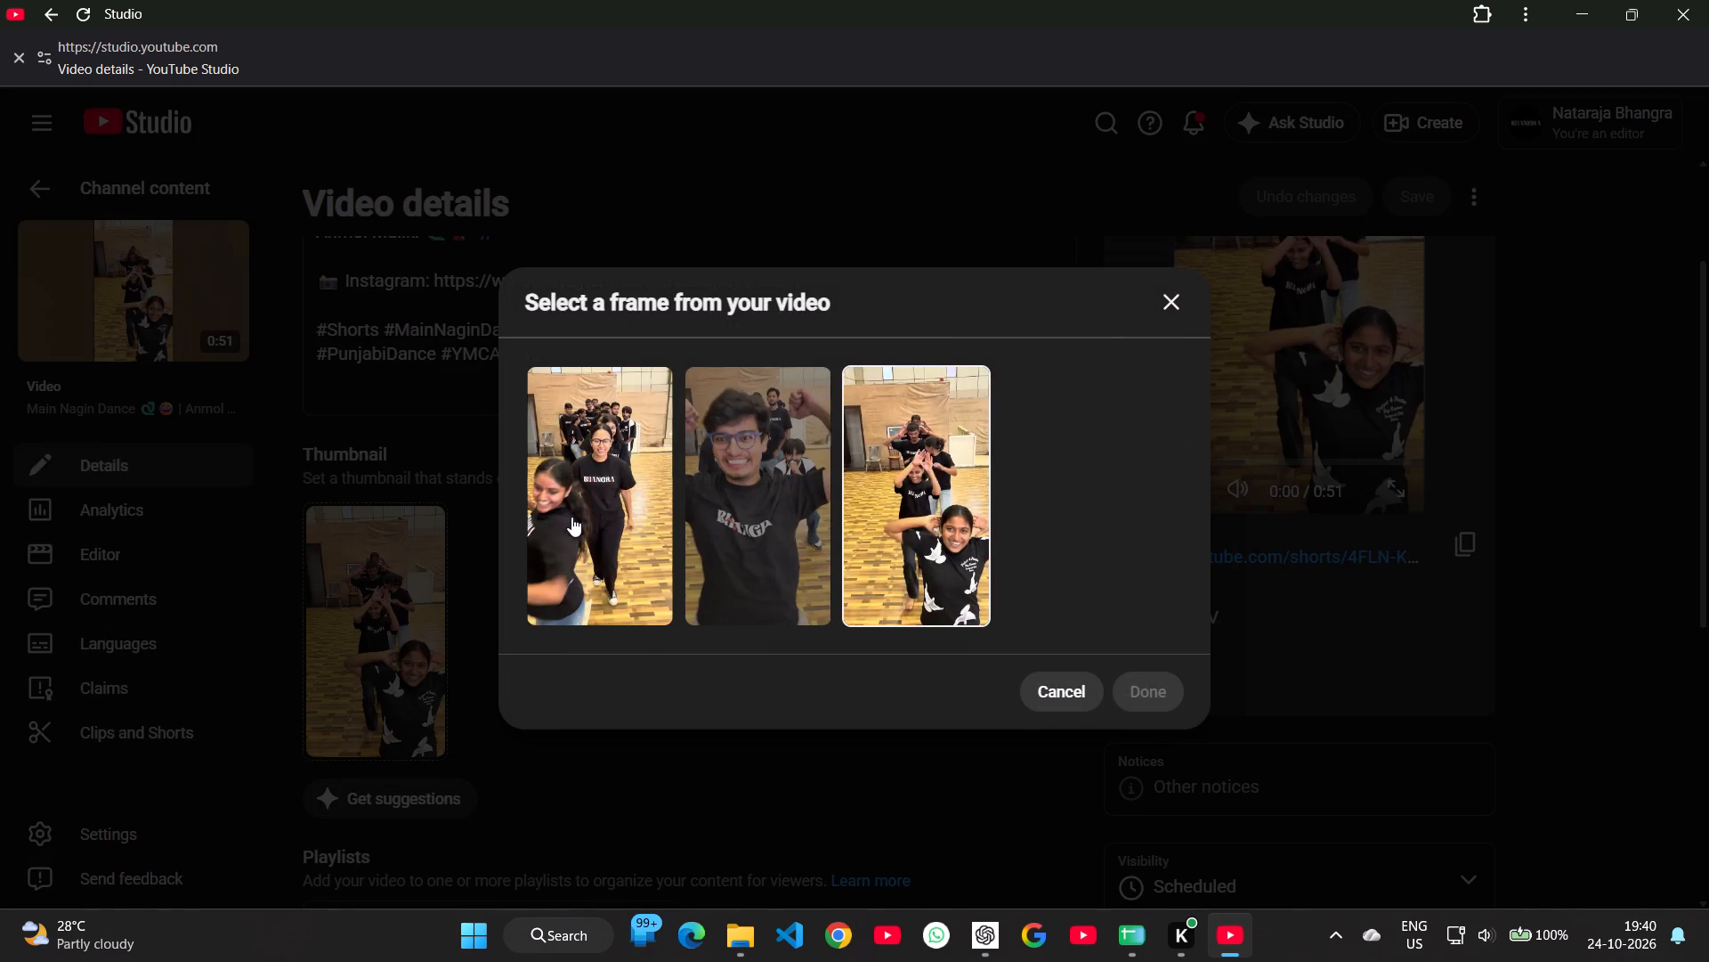
click(573, 515)
click(756, 526)
click(894, 532)
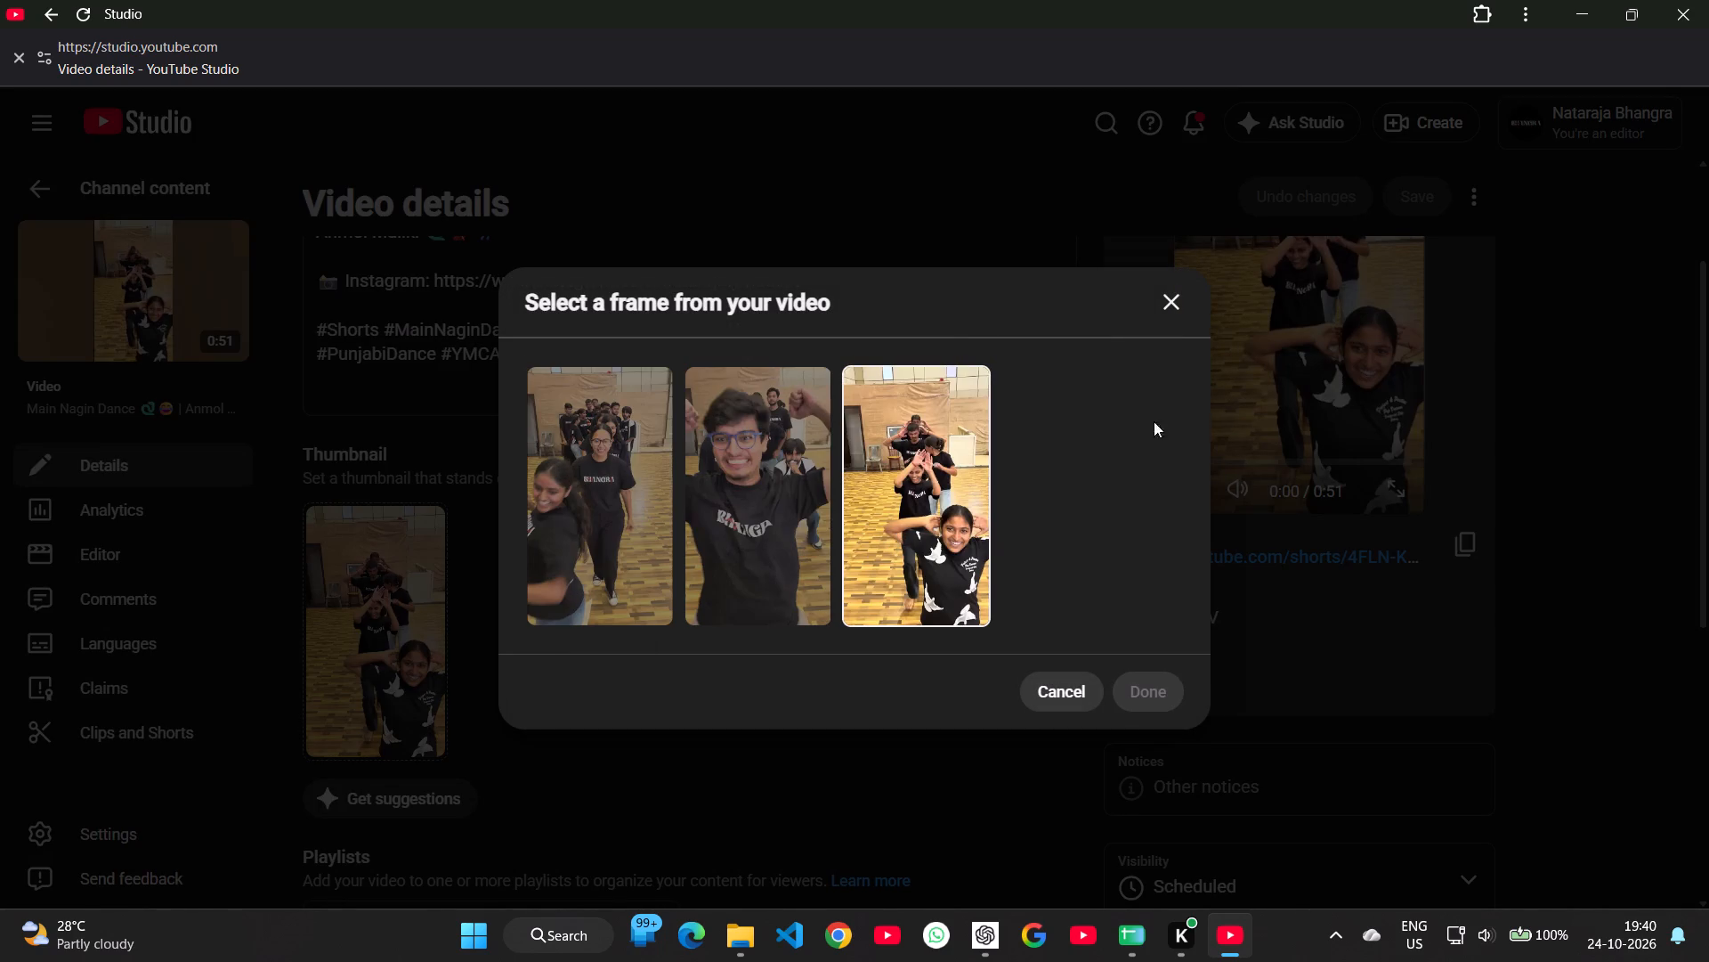
click(1175, 277)
click(1170, 289)
key(Escape)
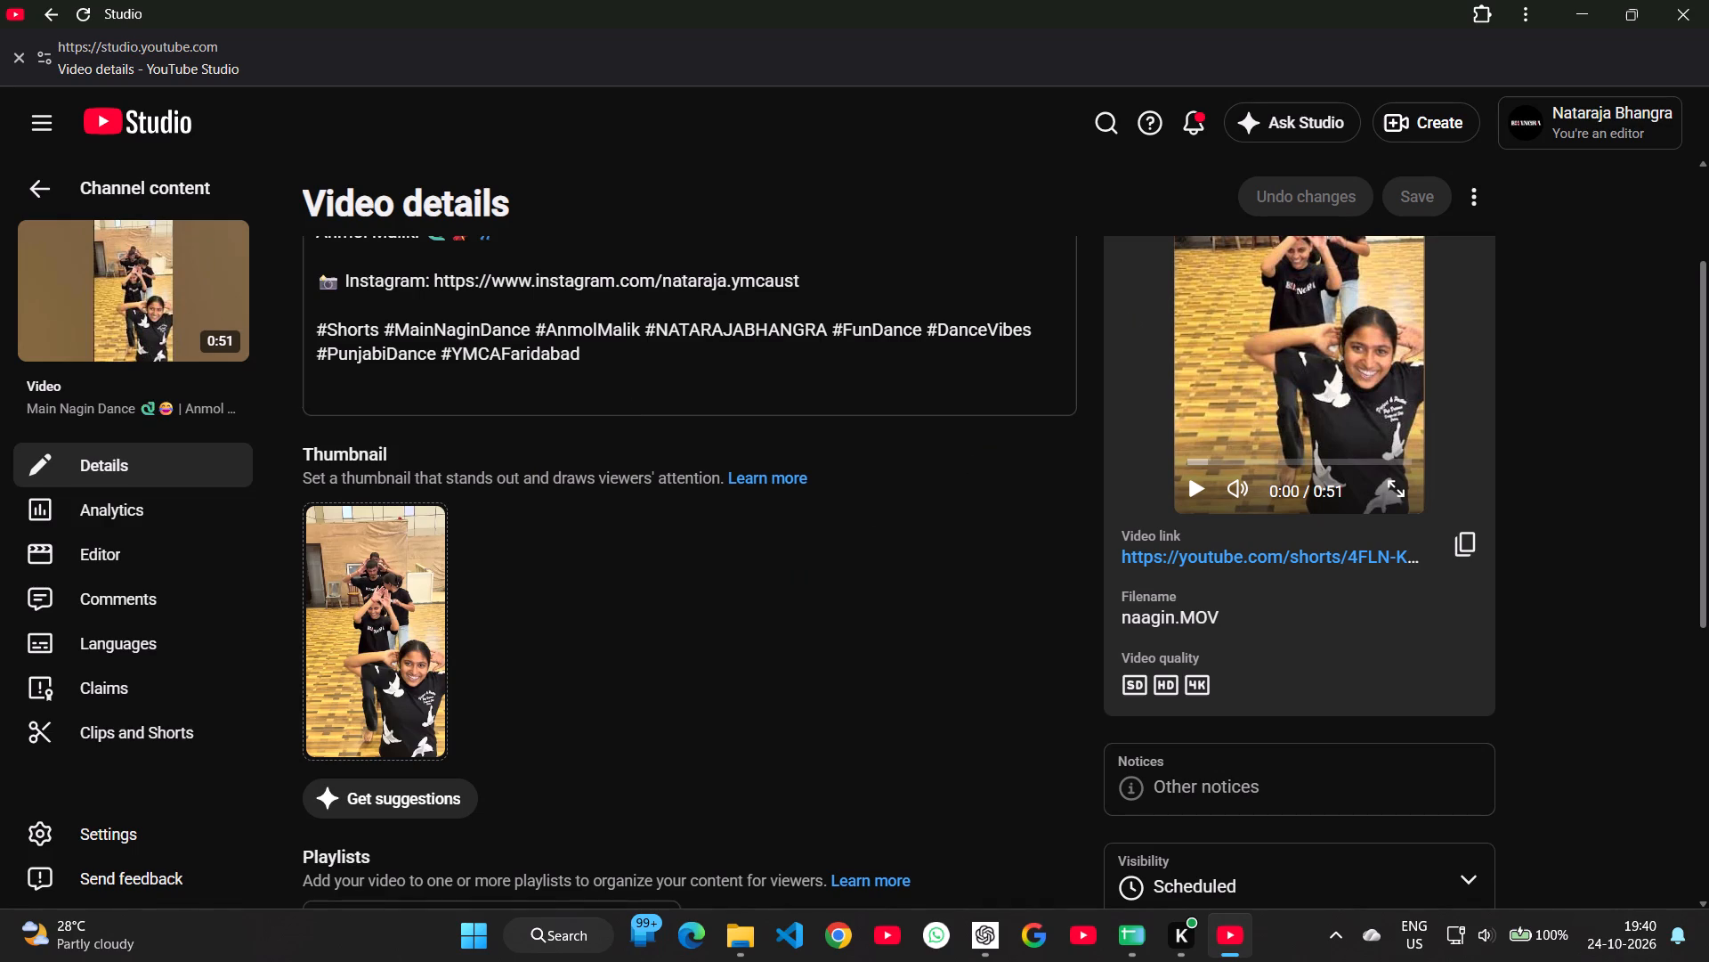
click(6, 192)
click(12, 190)
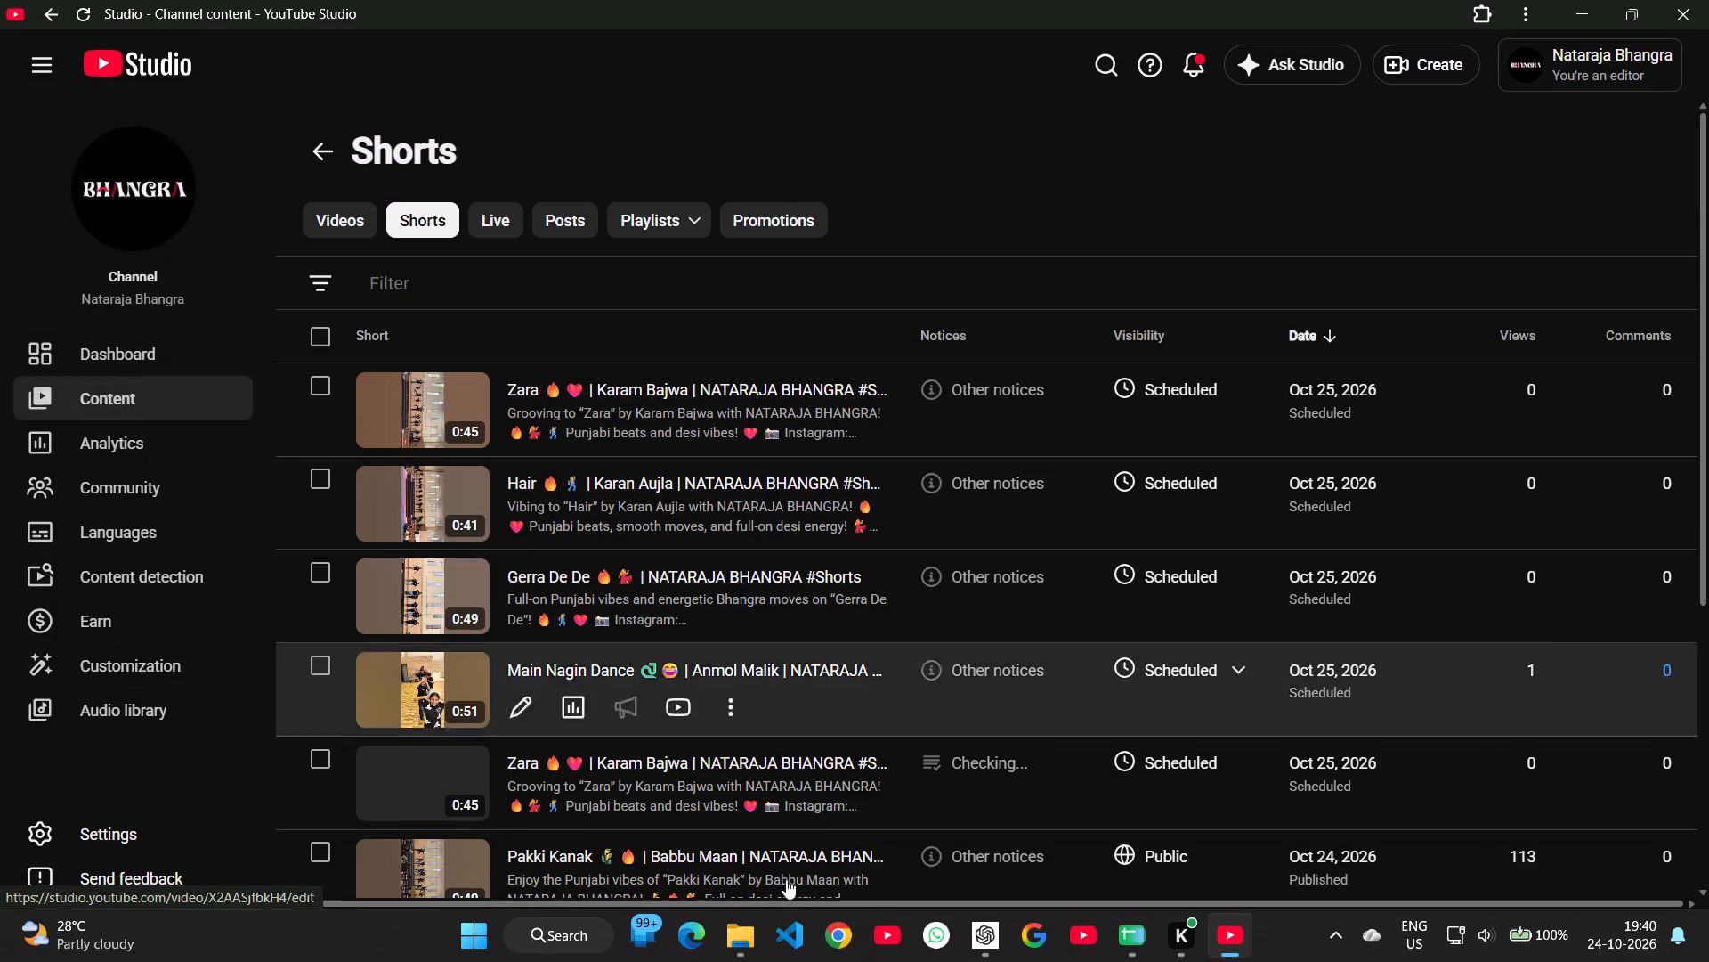
Set the Gerra De De Short's thumbnail to the first frame offered from the video, save, and return to the Shorts list.
click(526, 613)
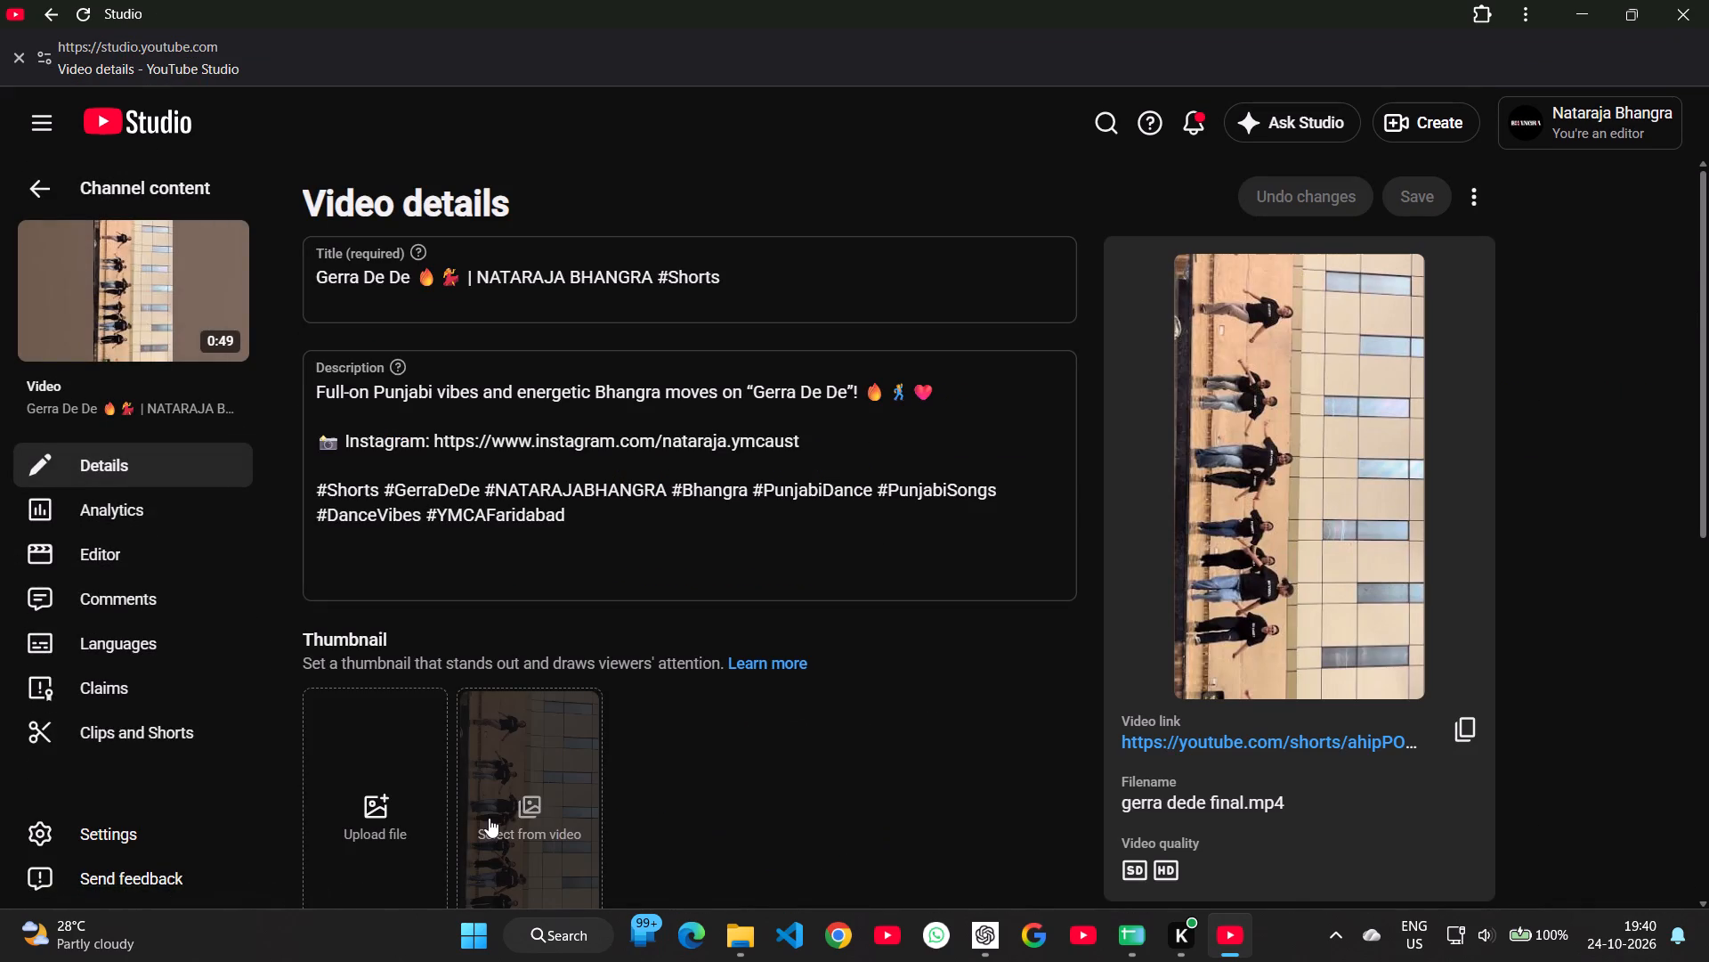
click(489, 818)
click(934, 573)
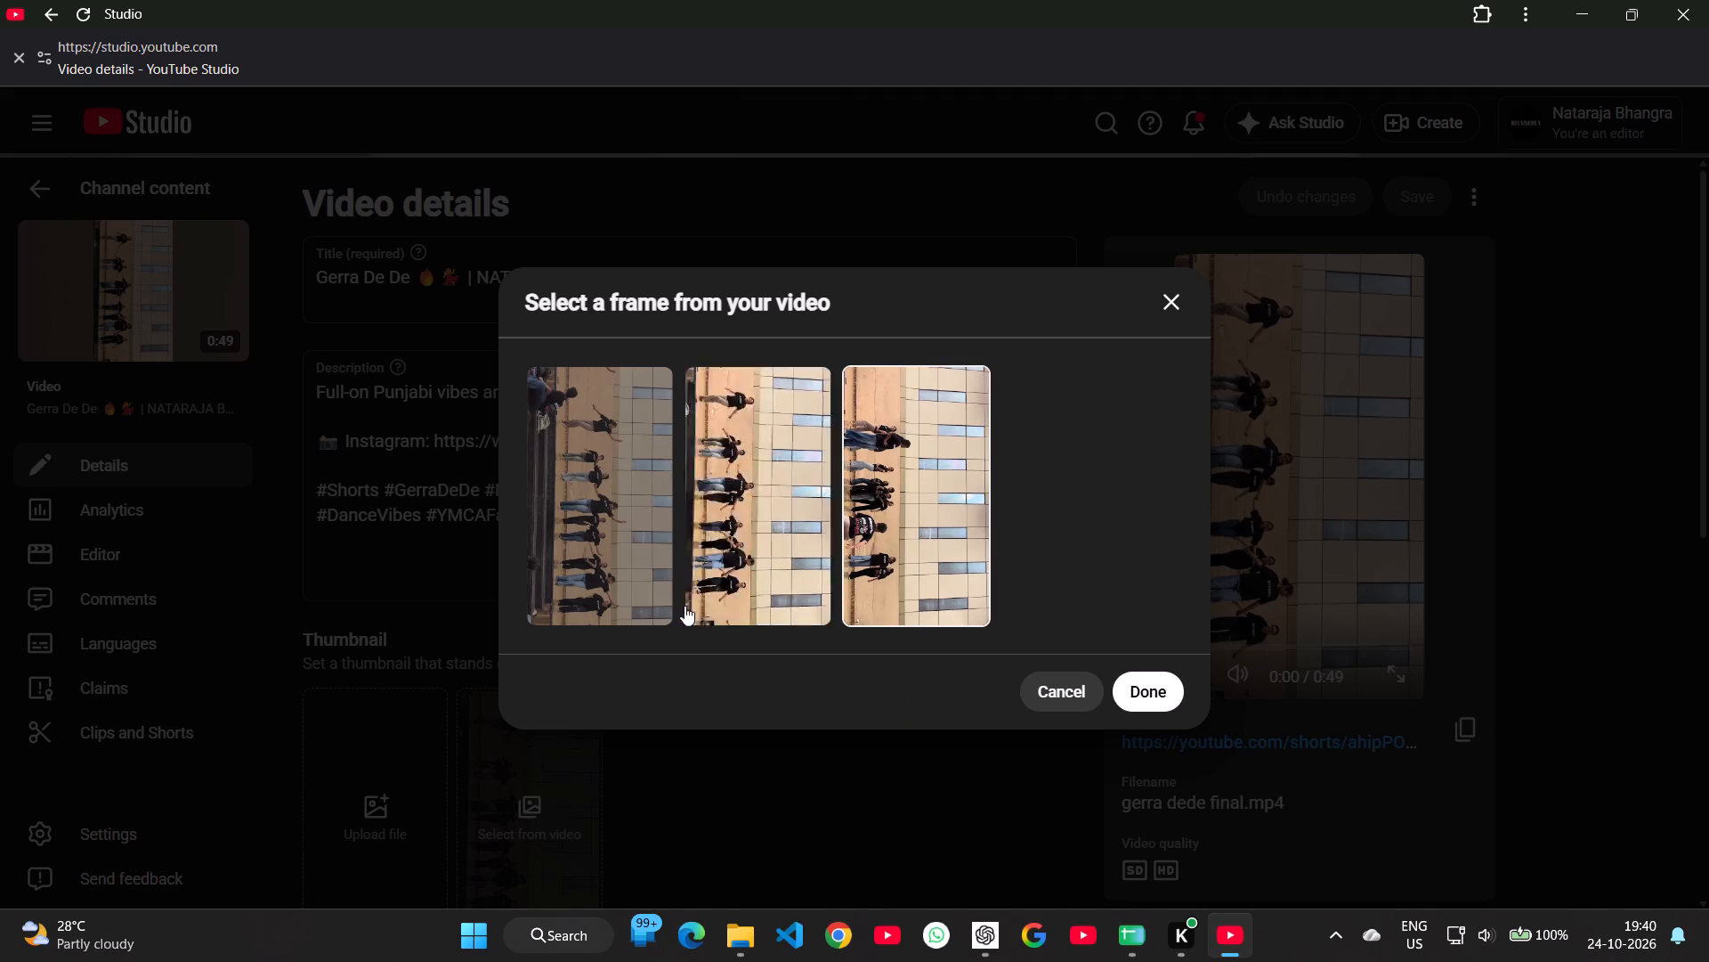
click(623, 599)
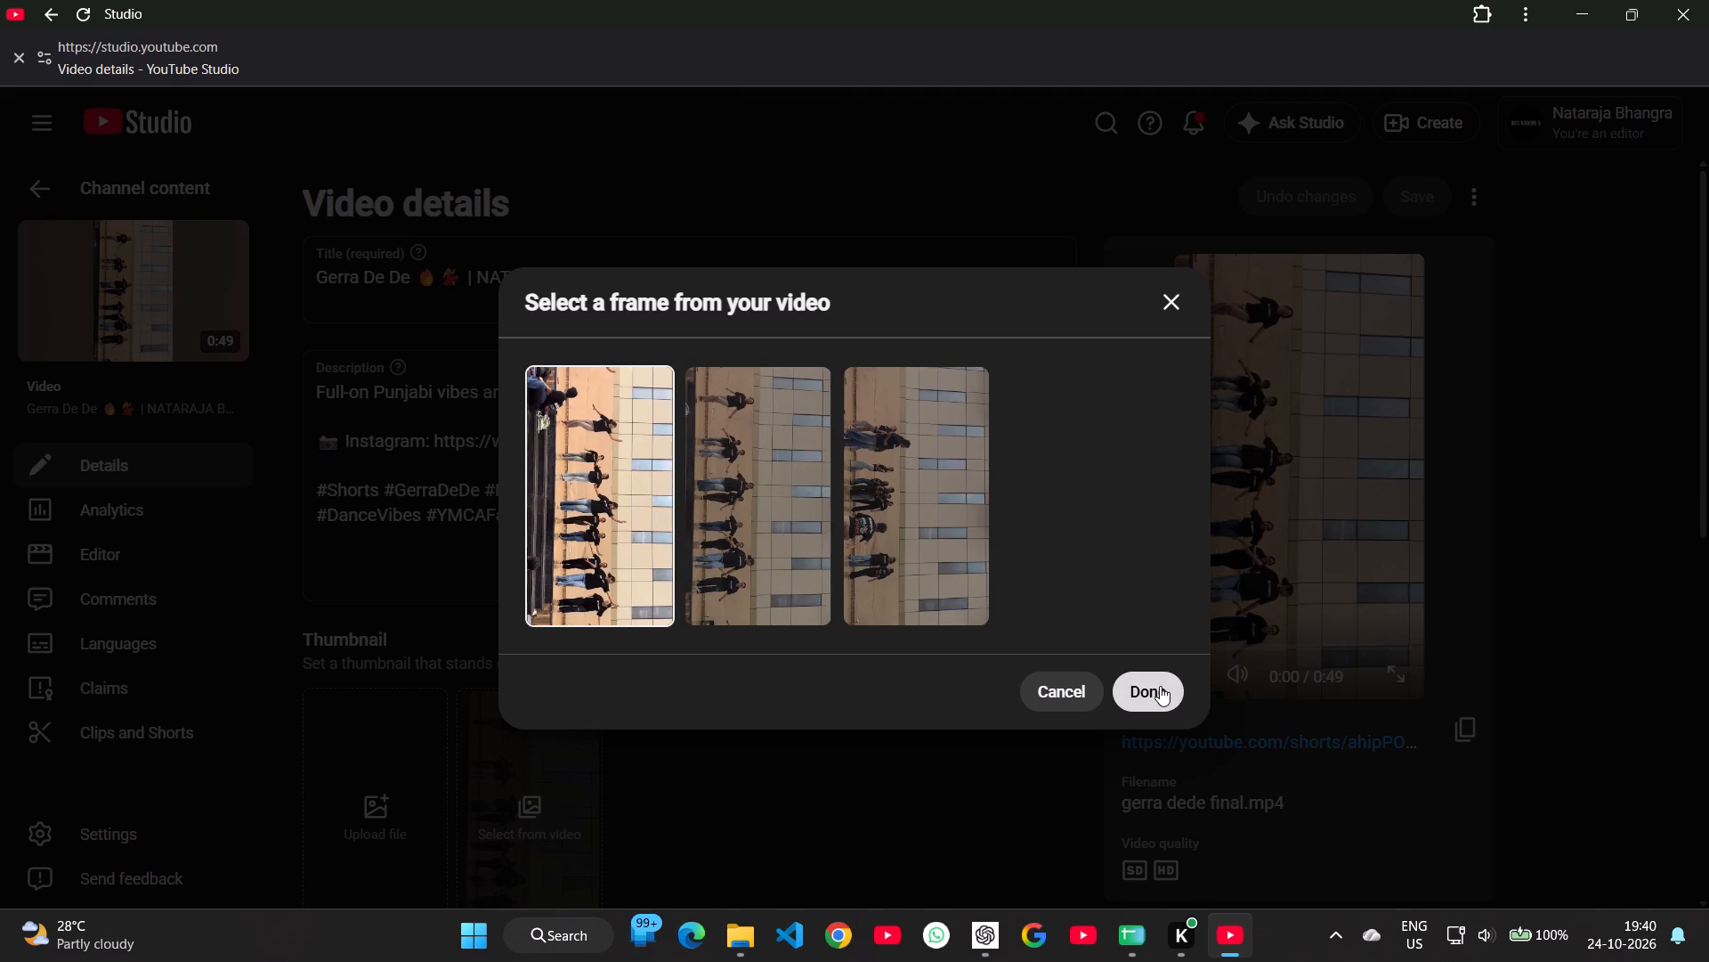
click(1160, 686)
click(1364, 197)
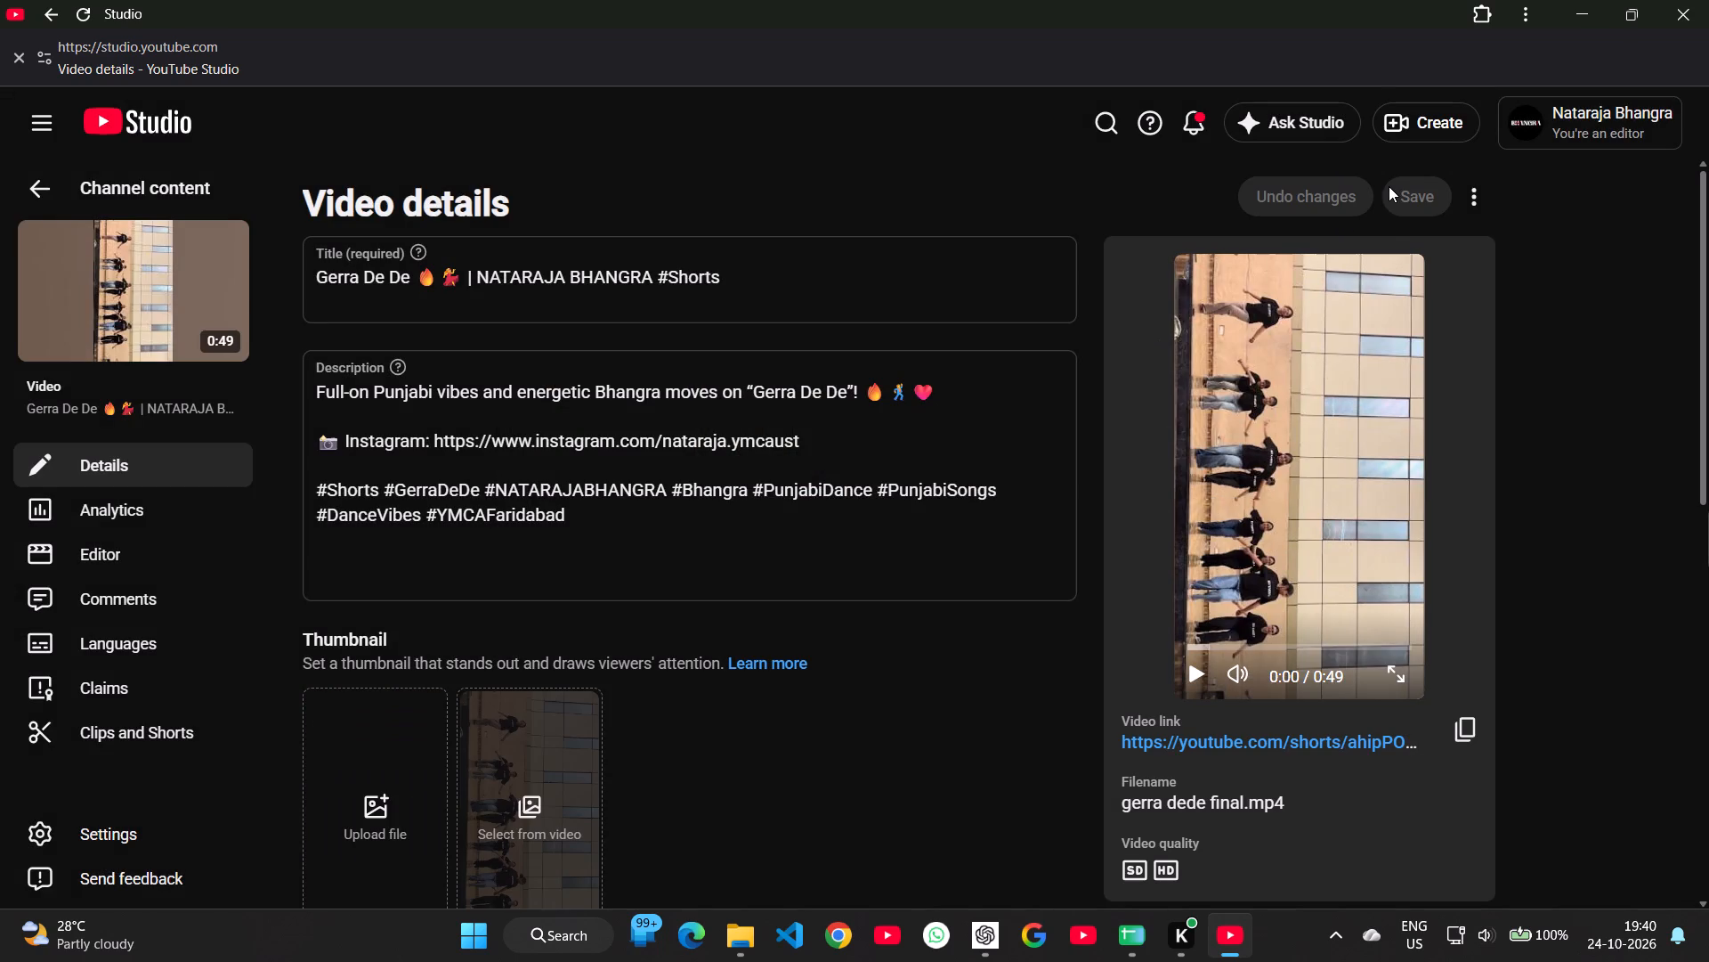
click(472, 846)
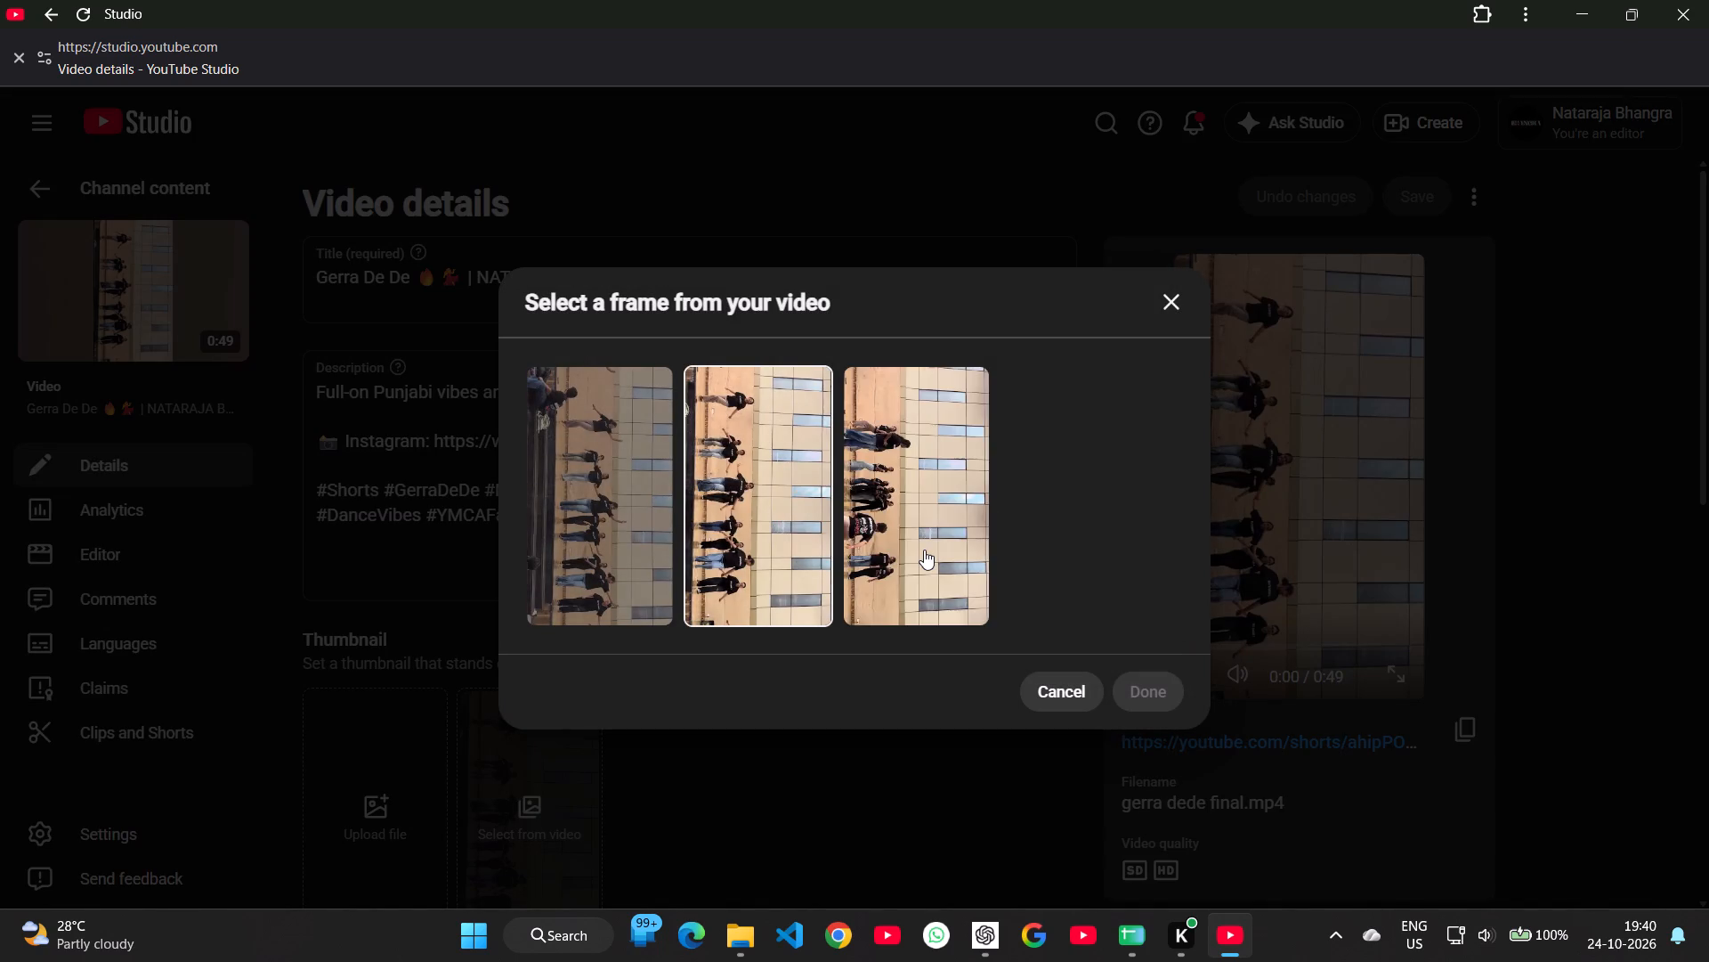
click(587, 558)
click(1173, 690)
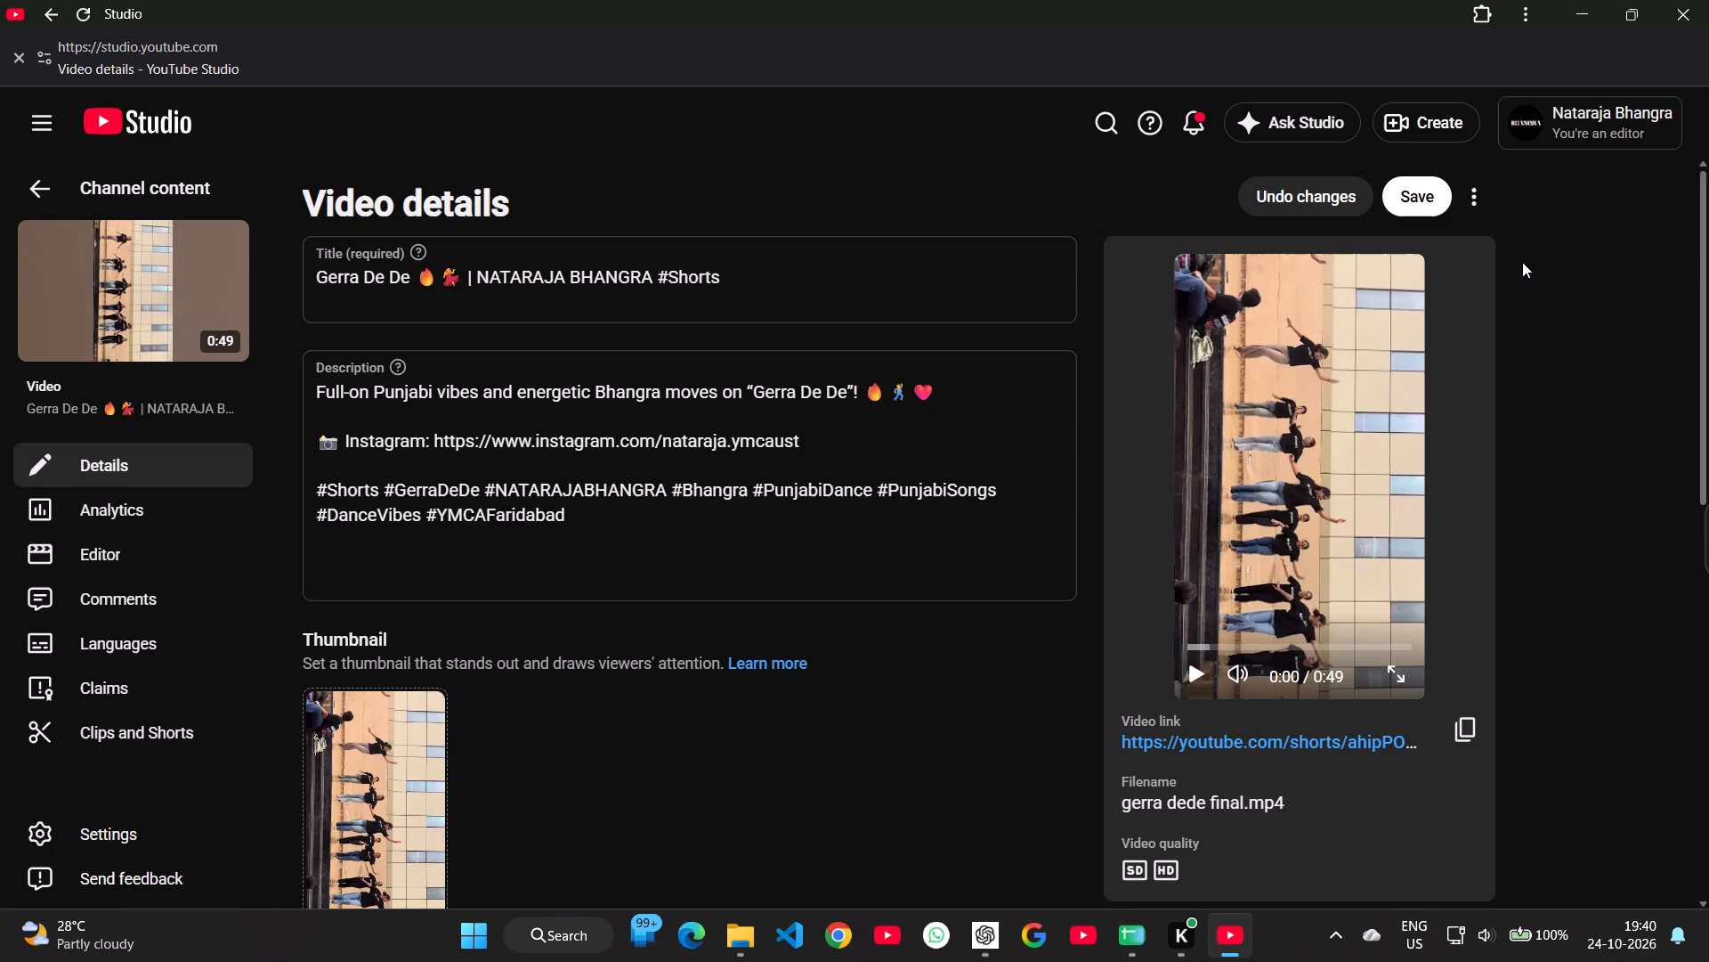
click(1423, 202)
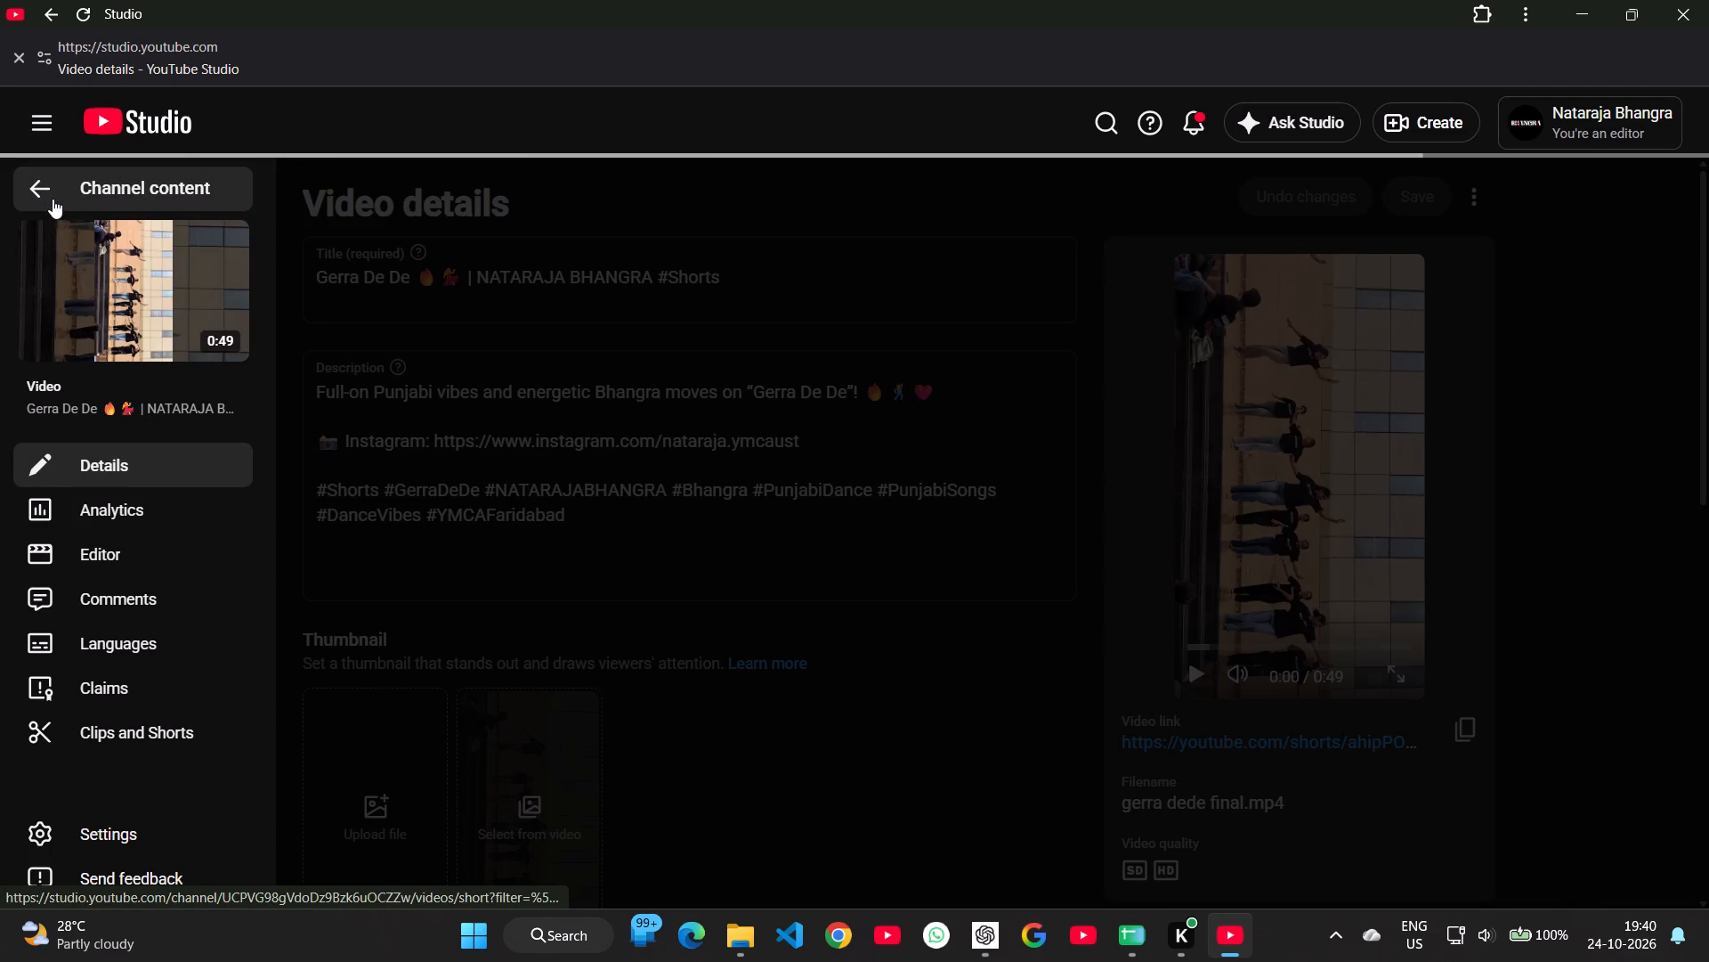
click(53, 199)
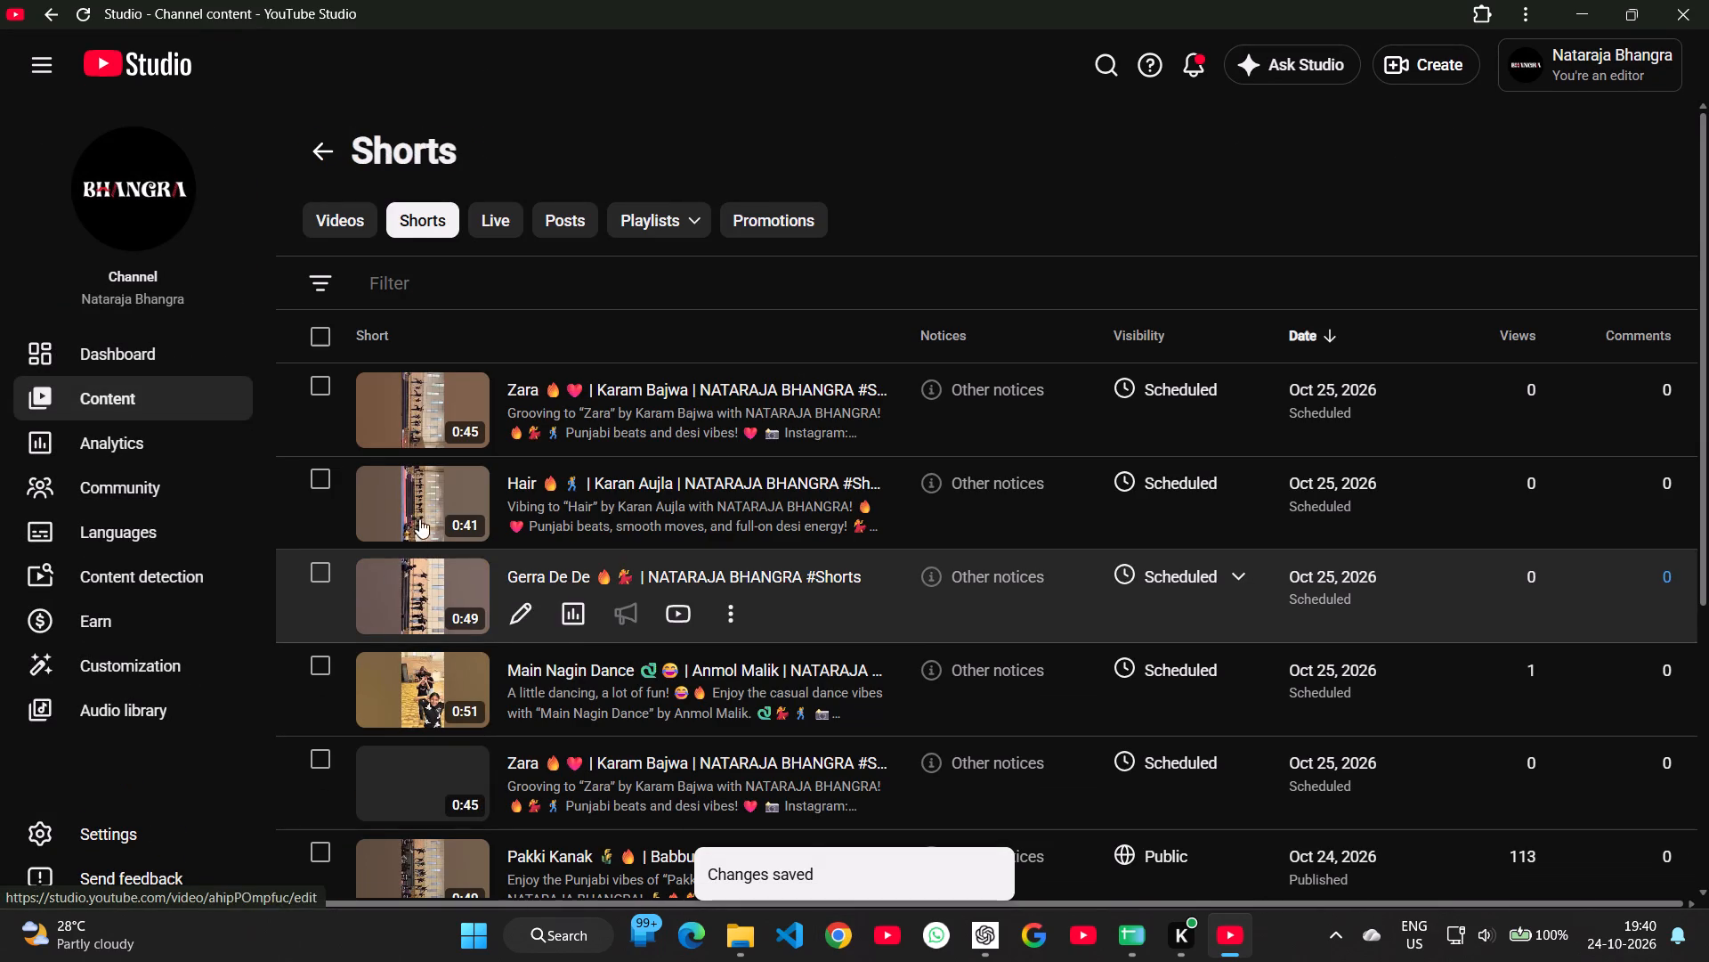
Examine the thumbnail frames offered for the Hair Short, dismiss the selection, and return to the Shorts list.
click(539, 514)
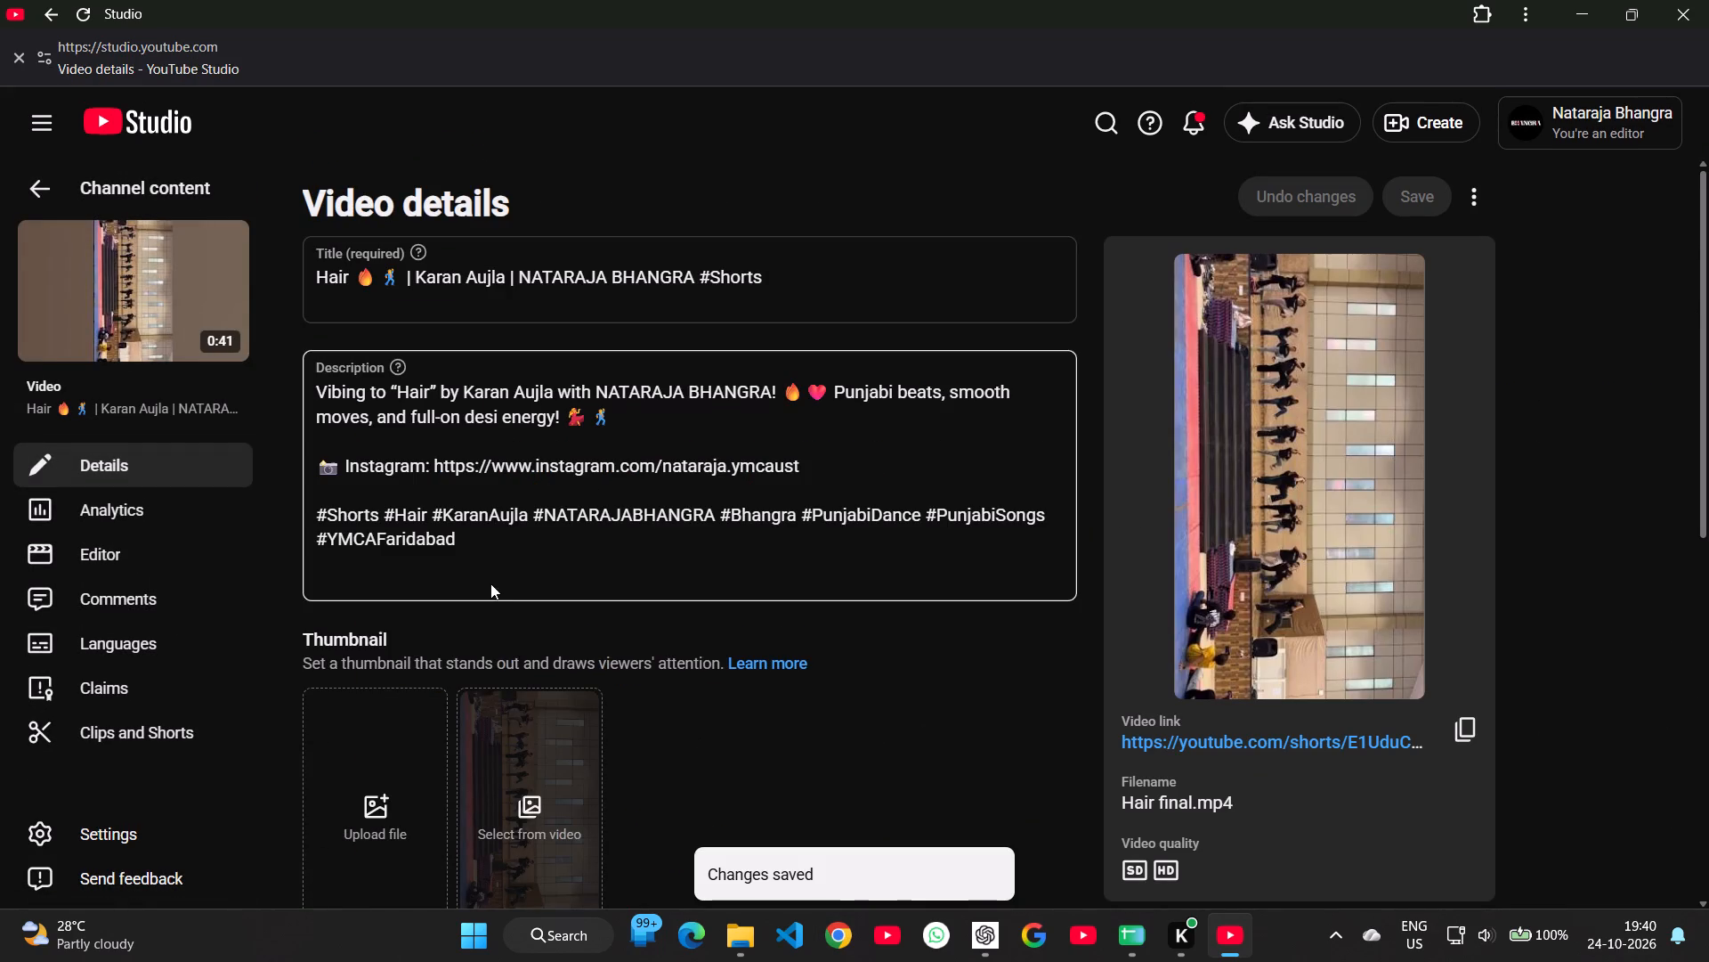
click(523, 787)
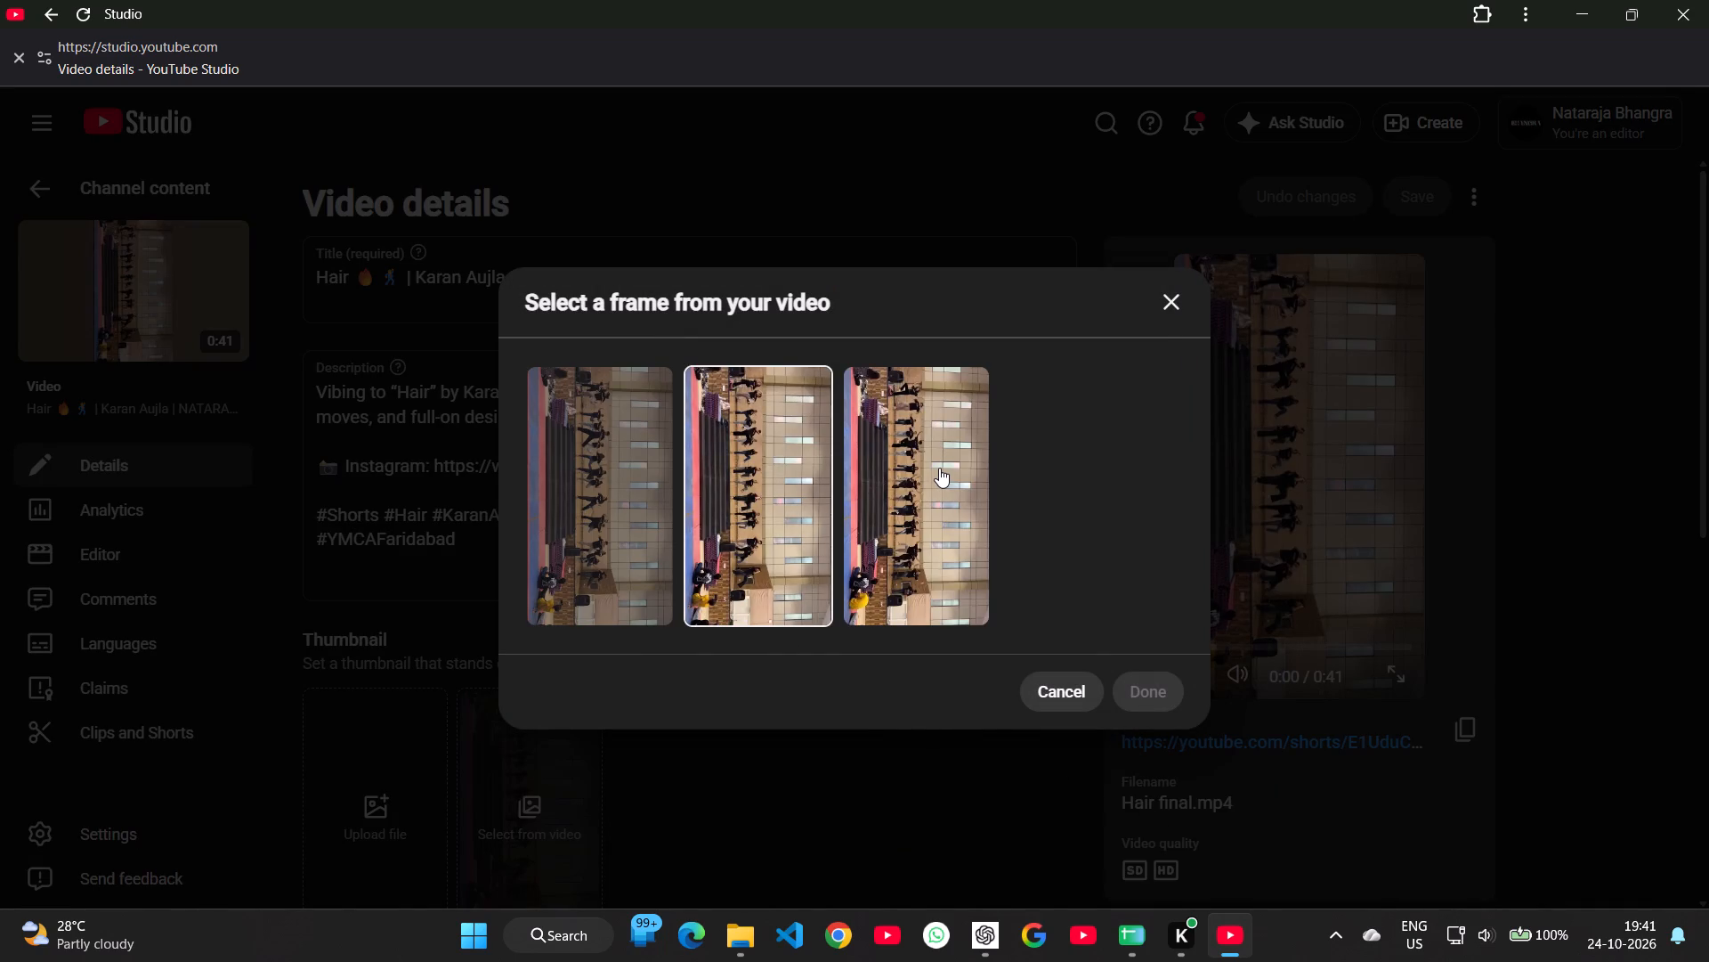
key(Escape)
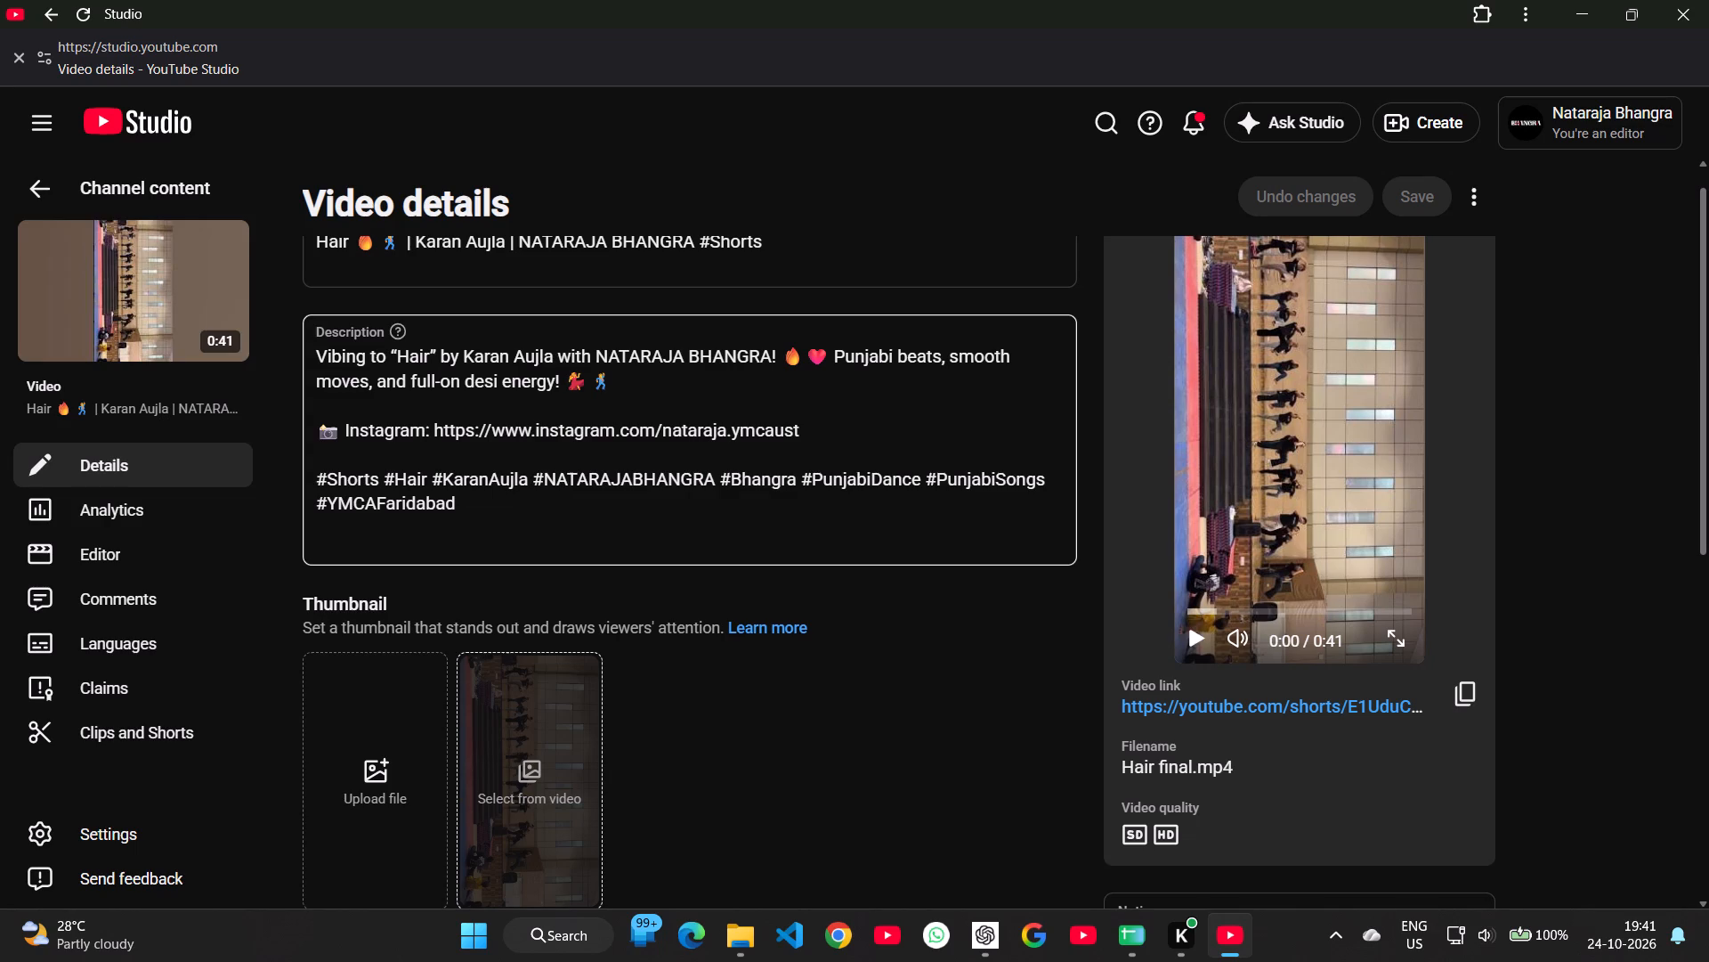
click(18, 179)
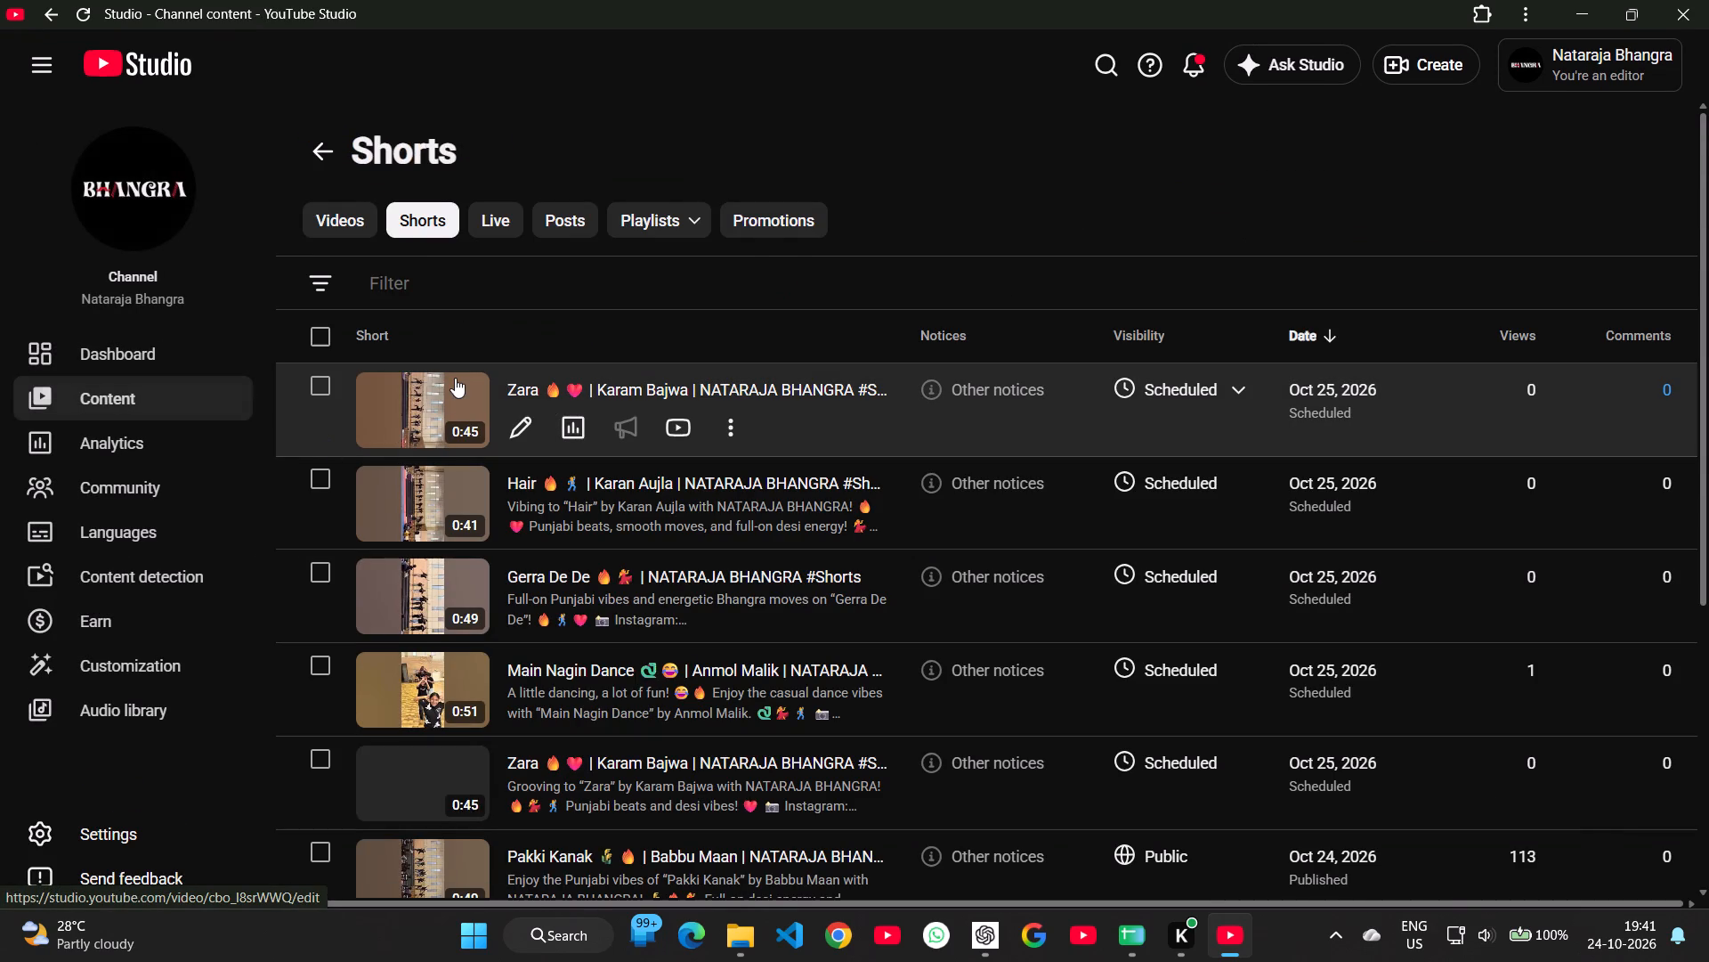
Set the thumbnail of the first-listed Zara Short to the third frame offered from the video and save.
click(538, 420)
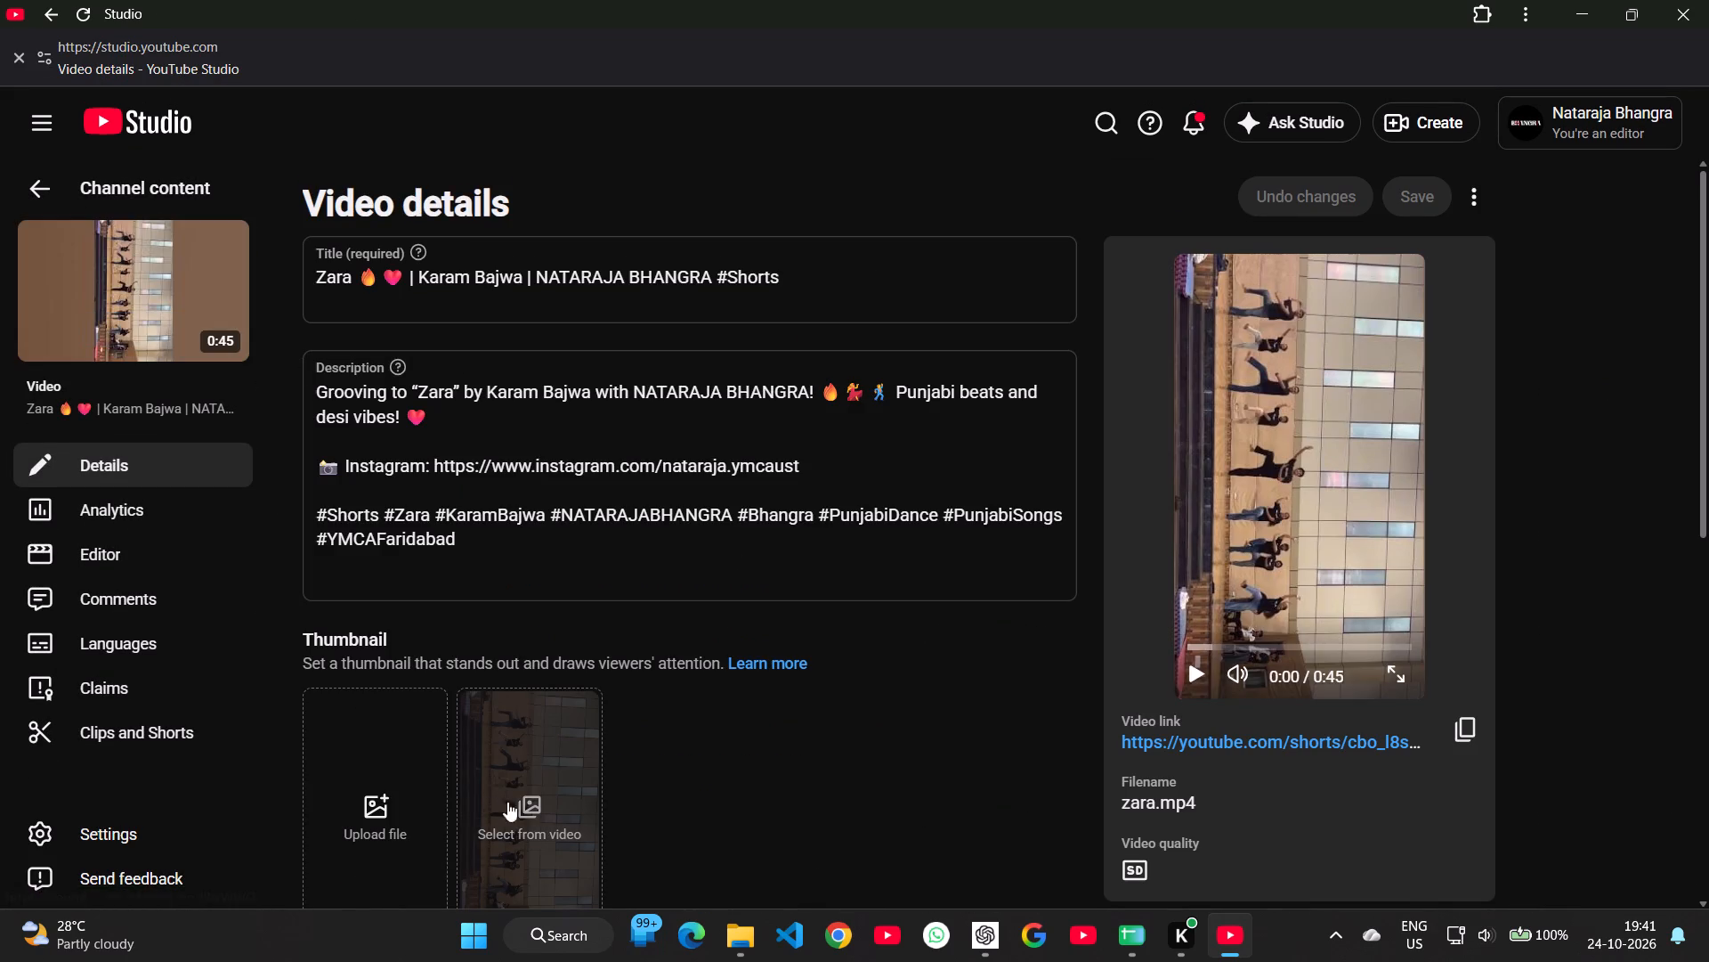
click(546, 805)
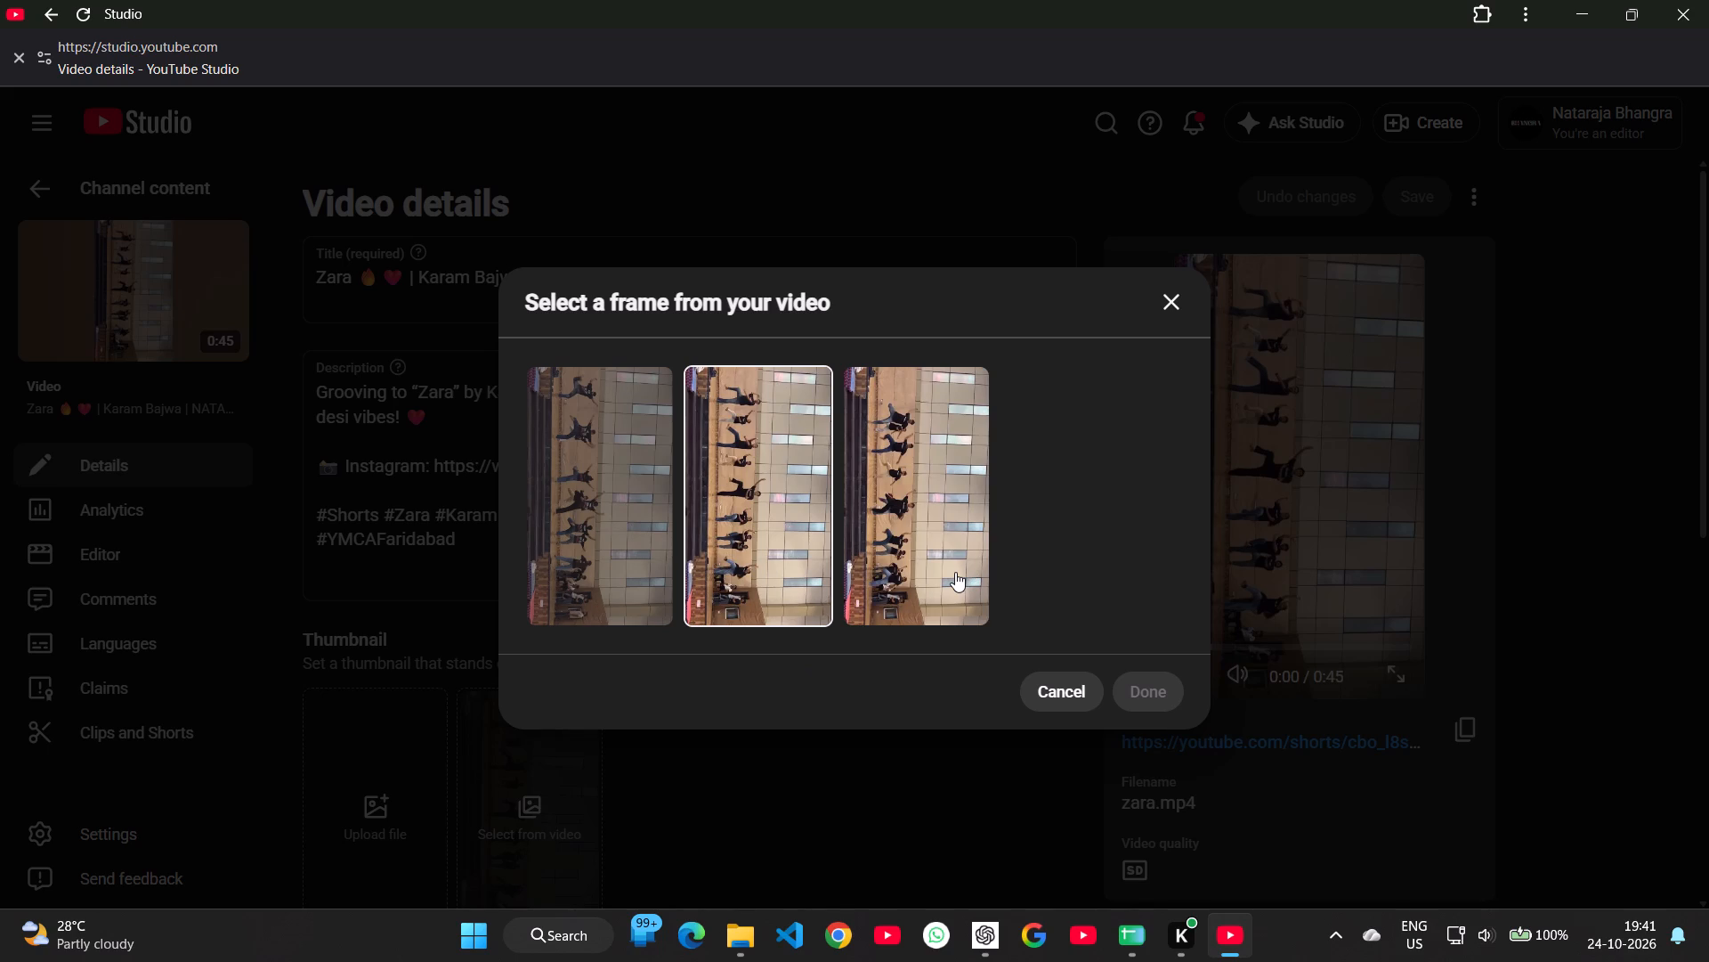
click(955, 572)
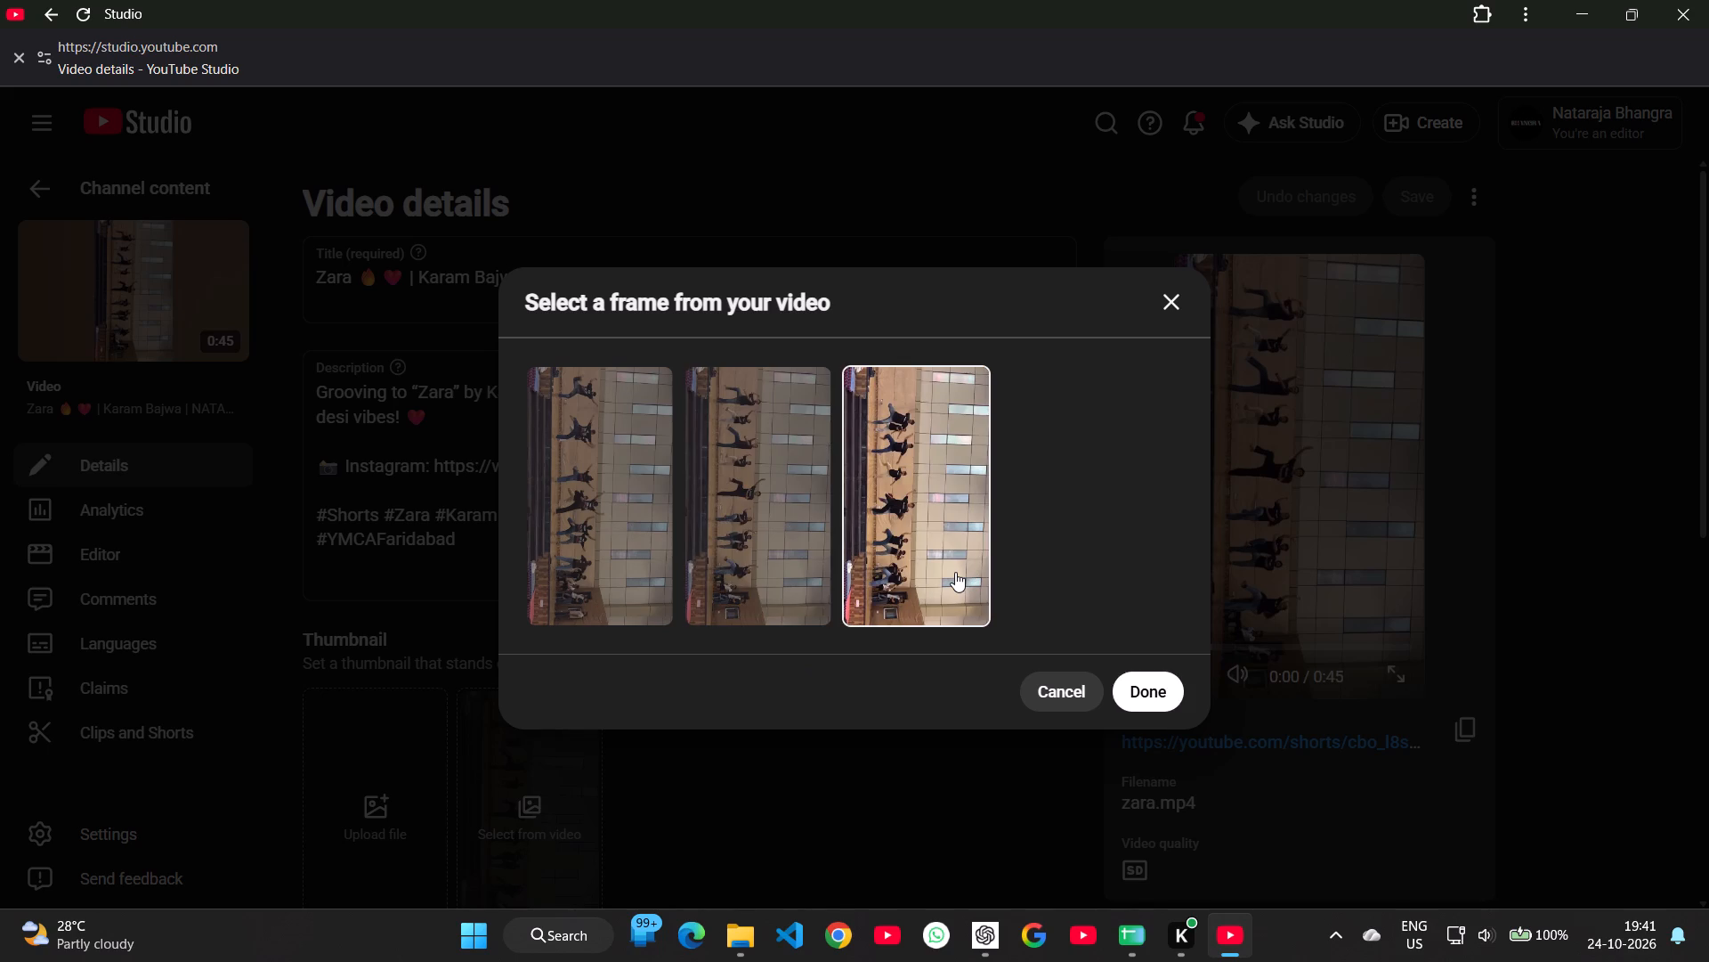
click(1150, 697)
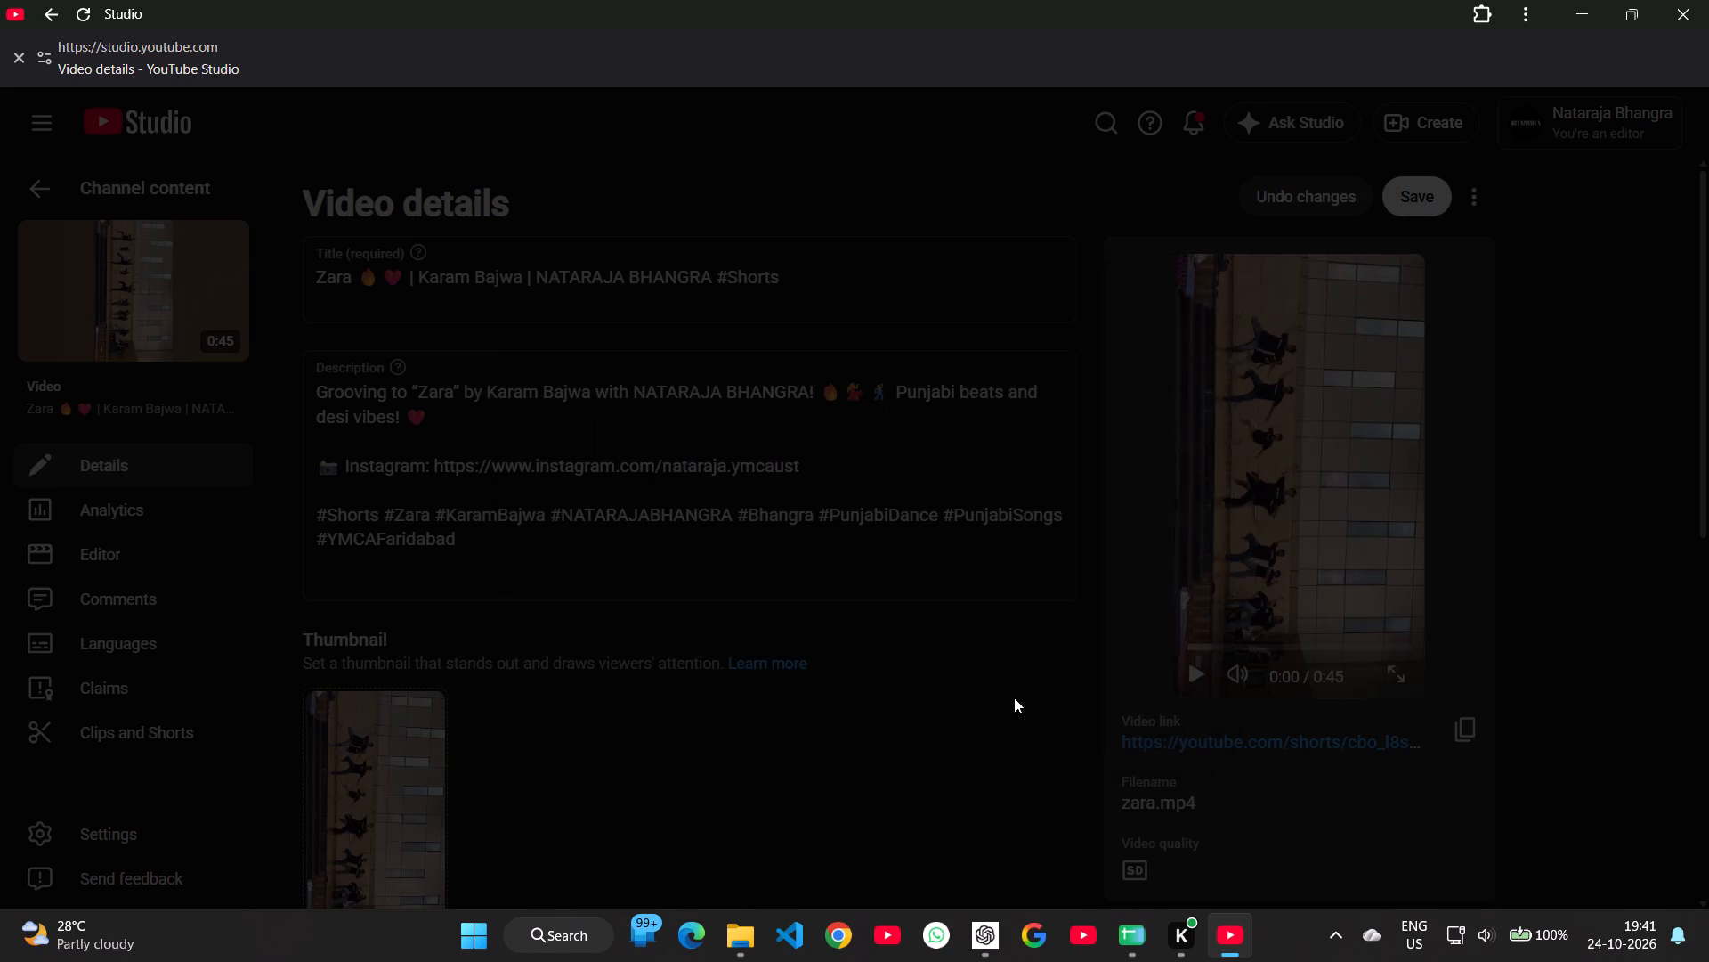
click(142, 562)
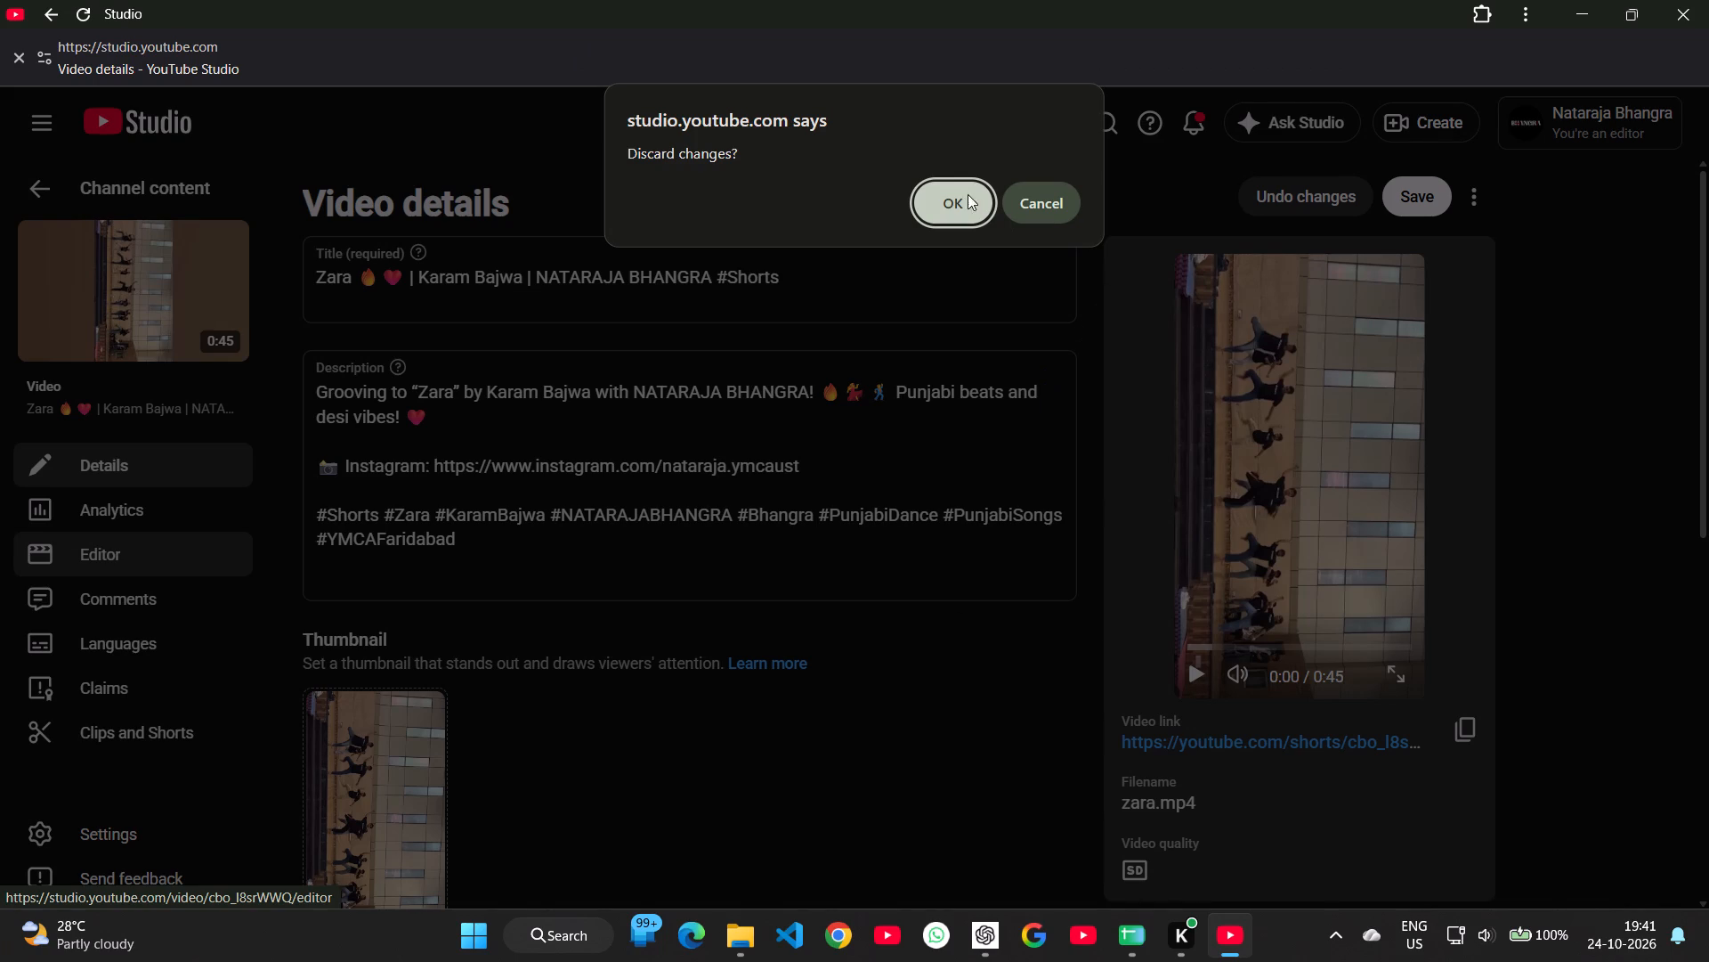
click(1023, 218)
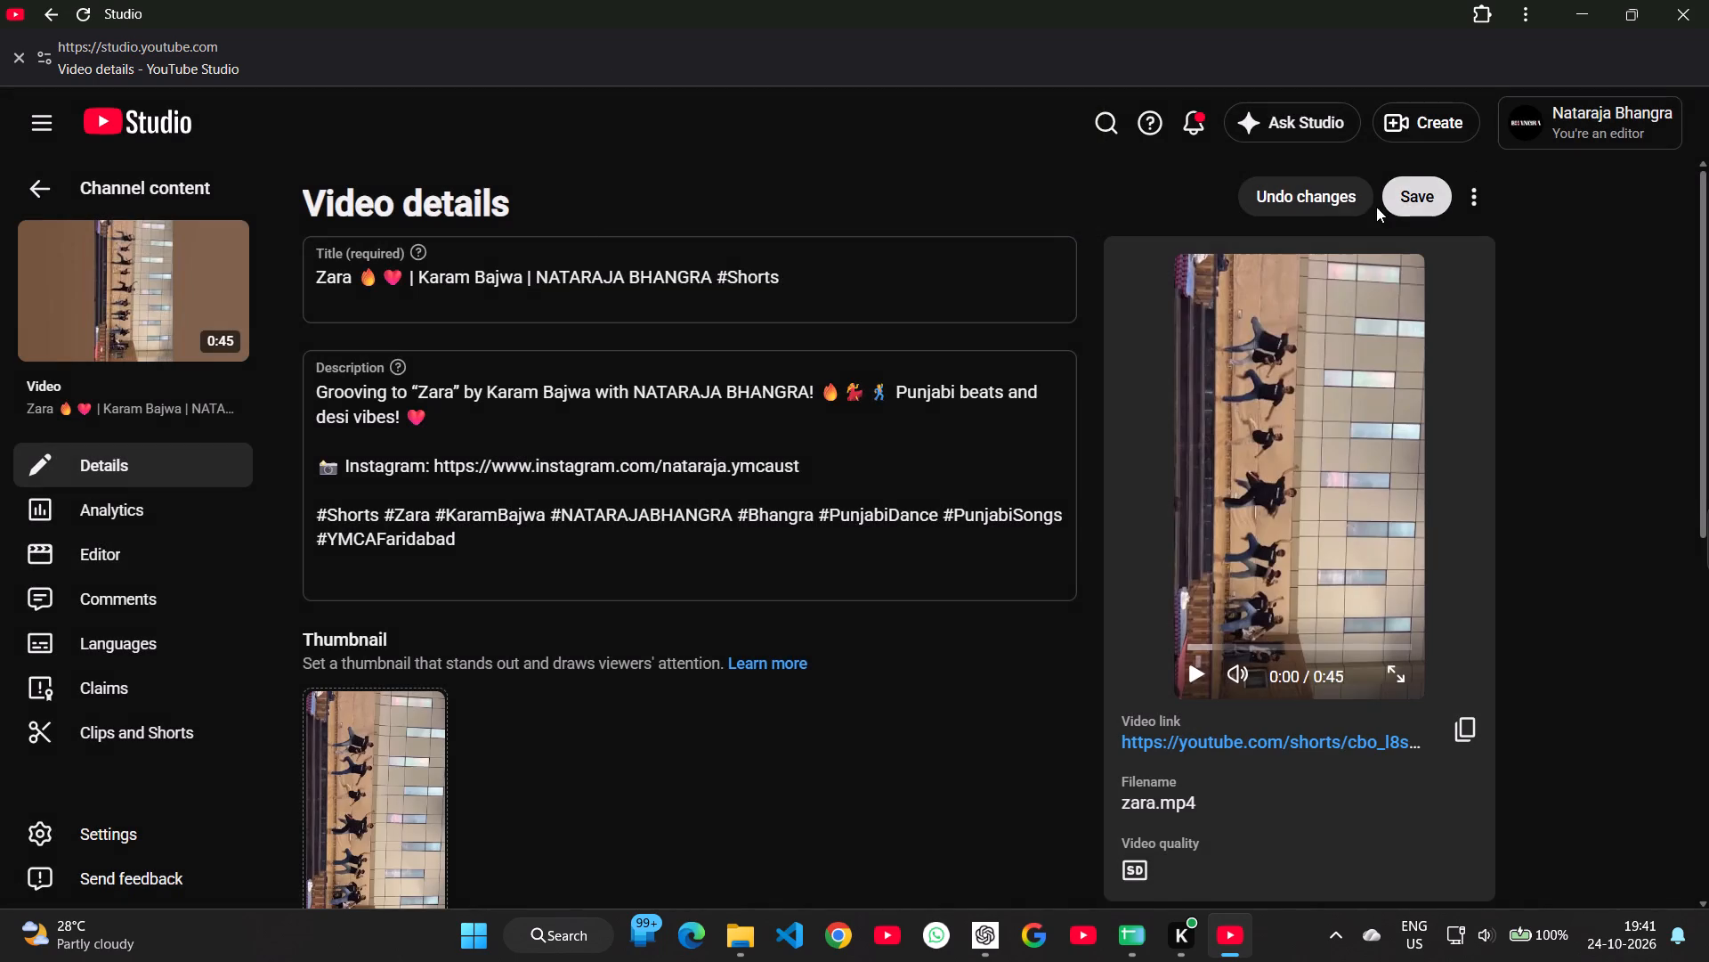
click(1413, 194)
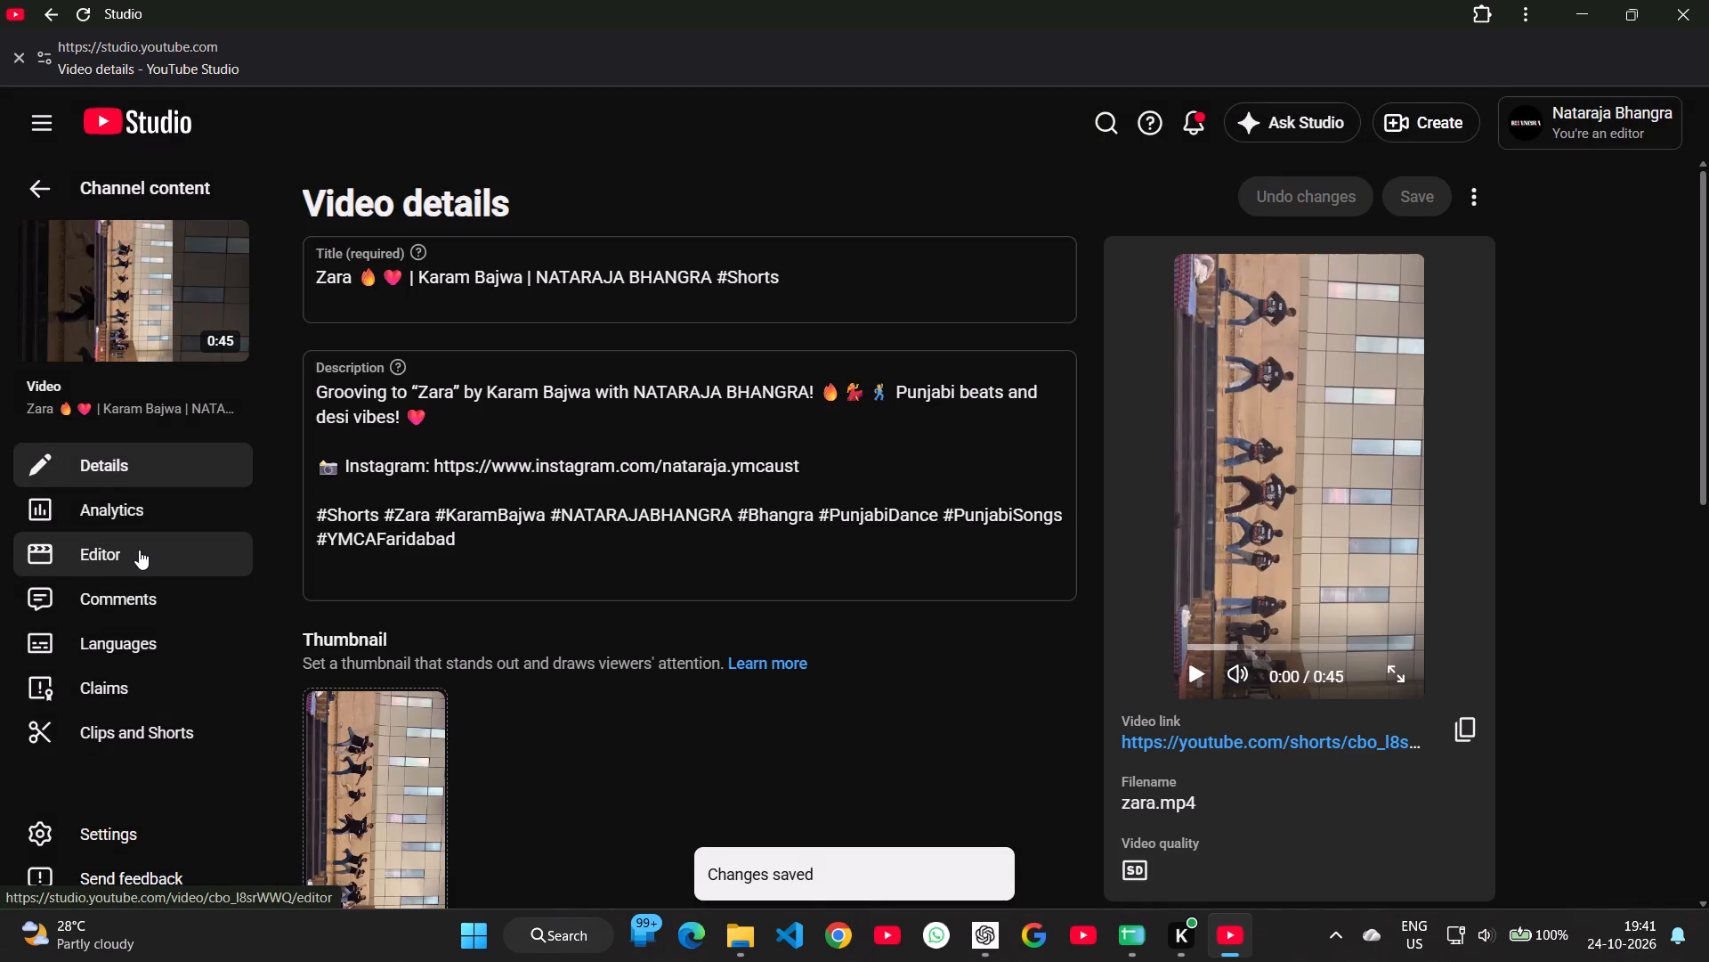
Play the closing seconds of the first-listed Zara Short in the Trim & cut editor and trim its end to about 43:11.
click(139, 550)
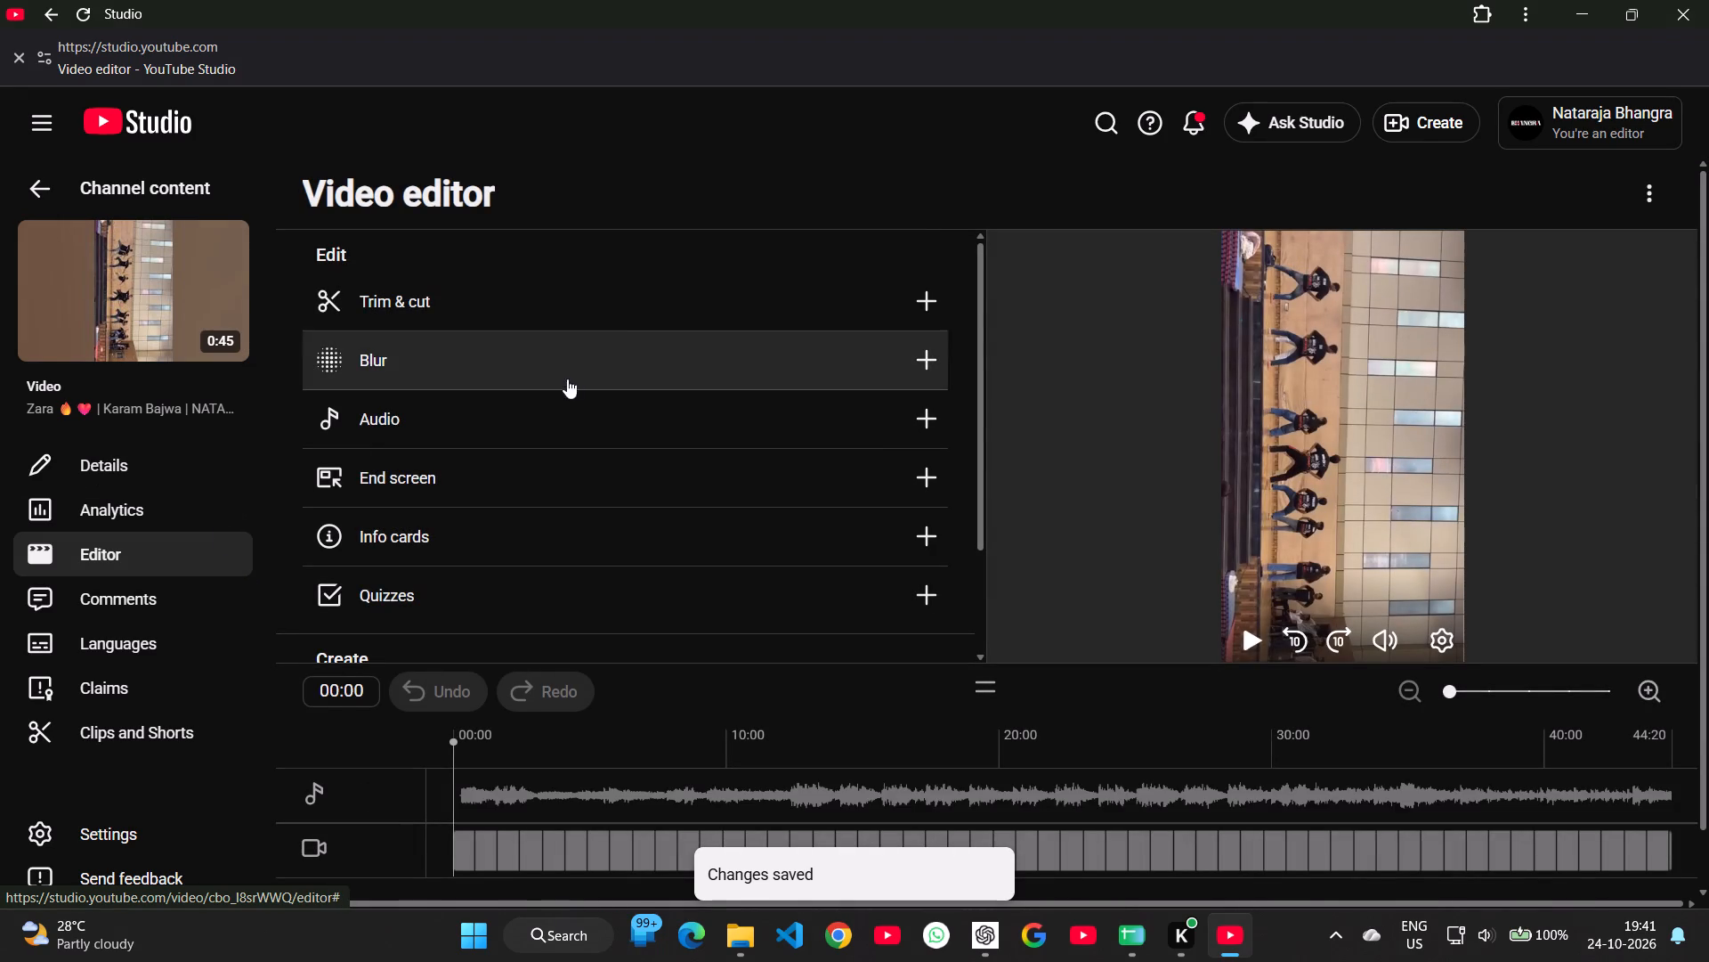
click(589, 318)
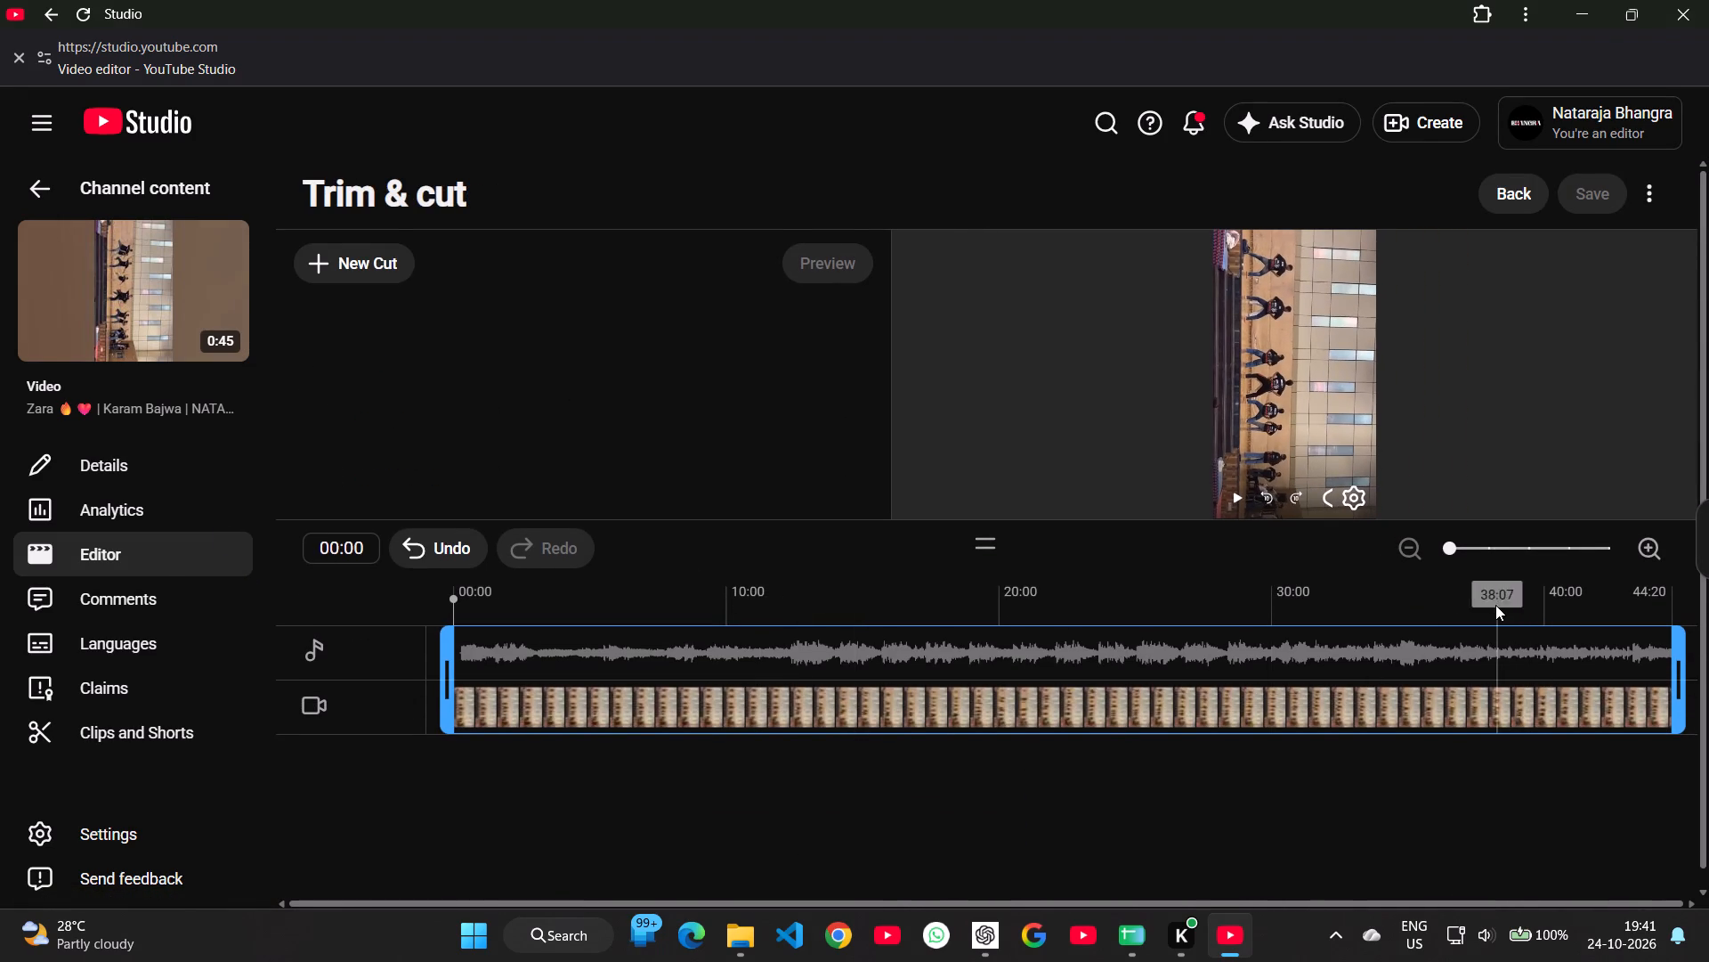
click(1495, 605)
key(space)
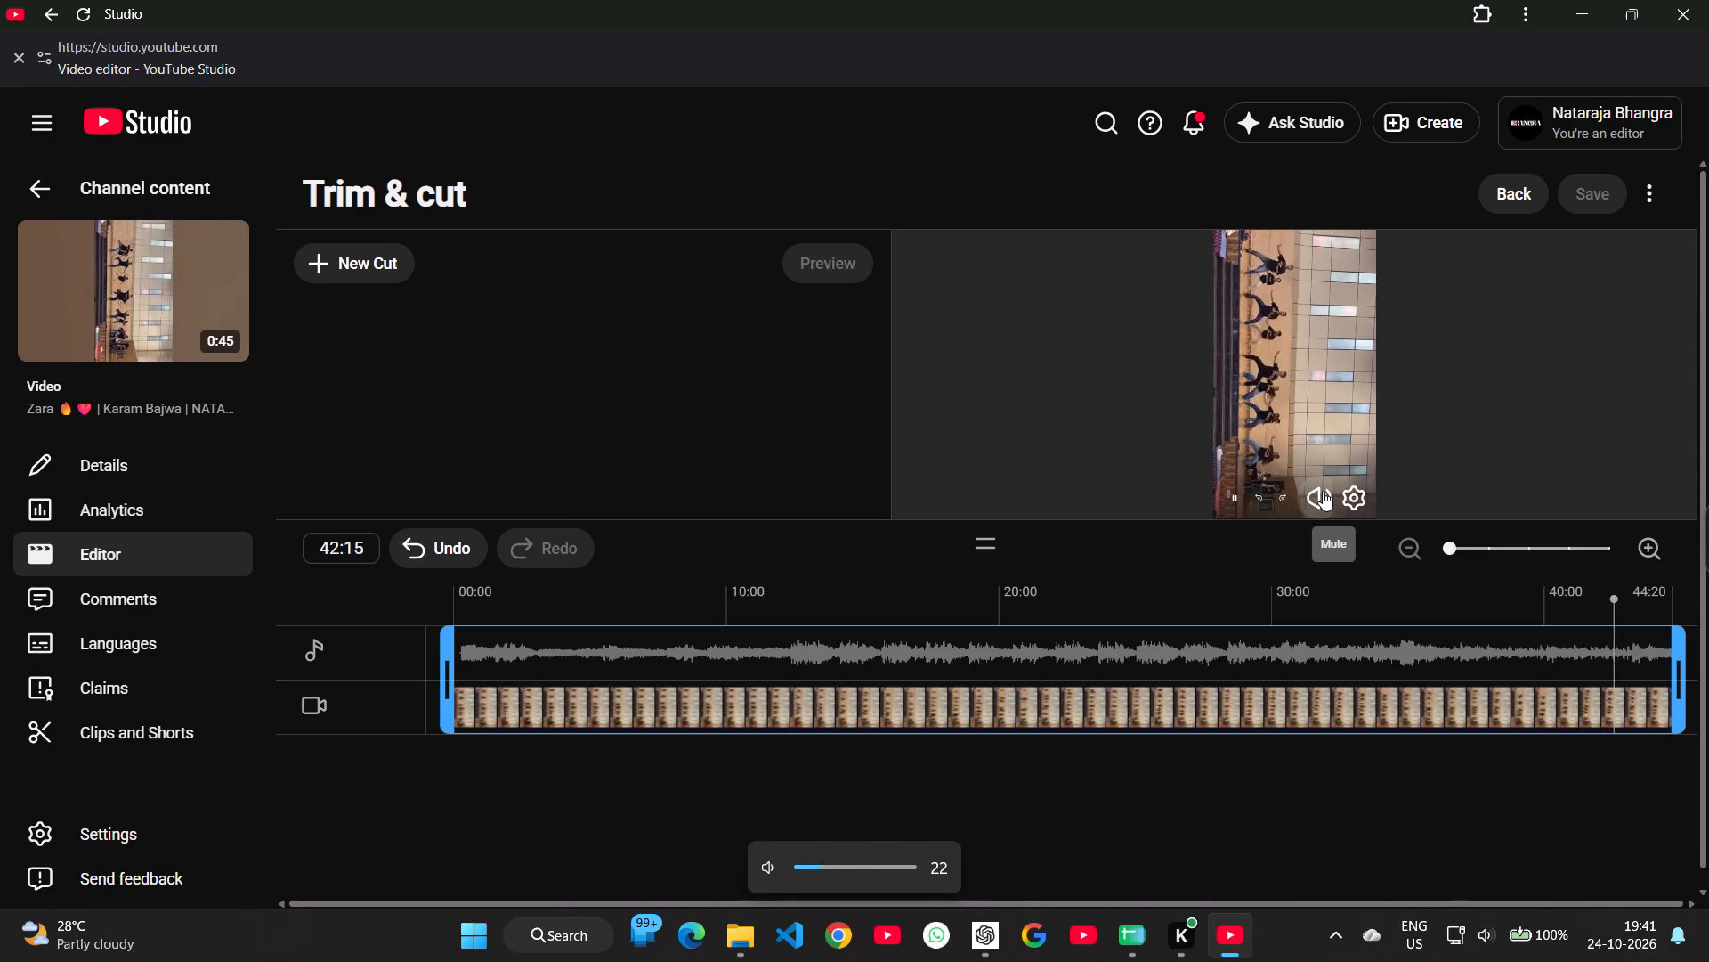
click(1350, 608)
key(space)
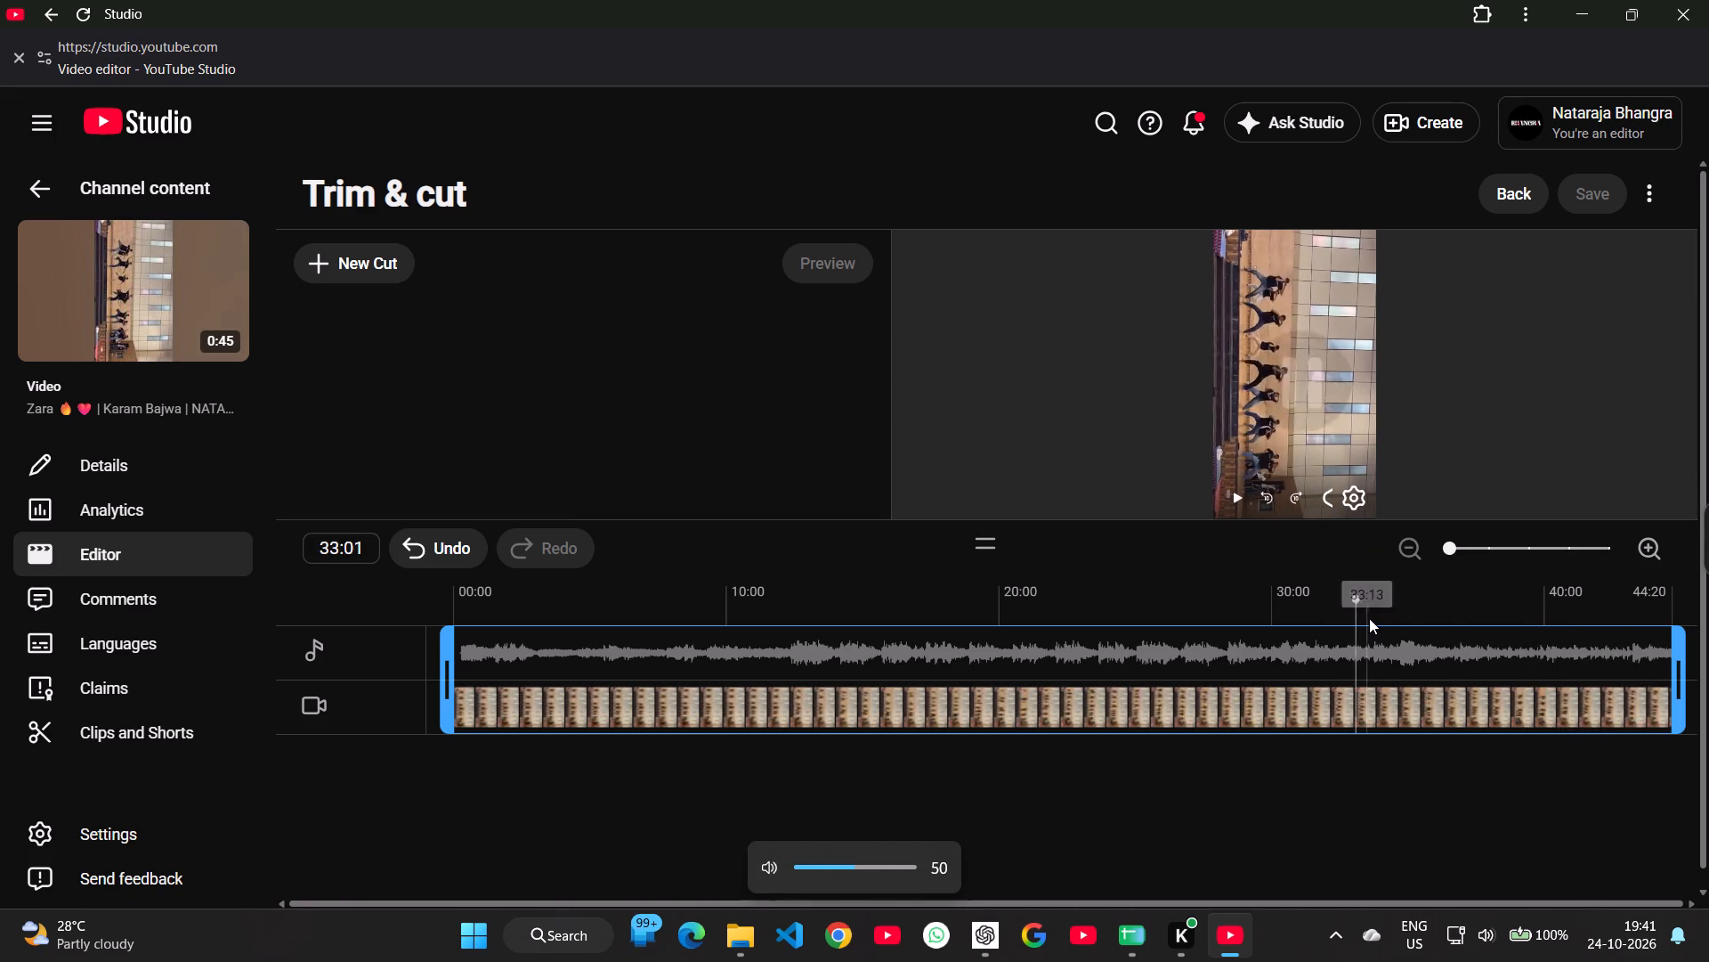
key(space)
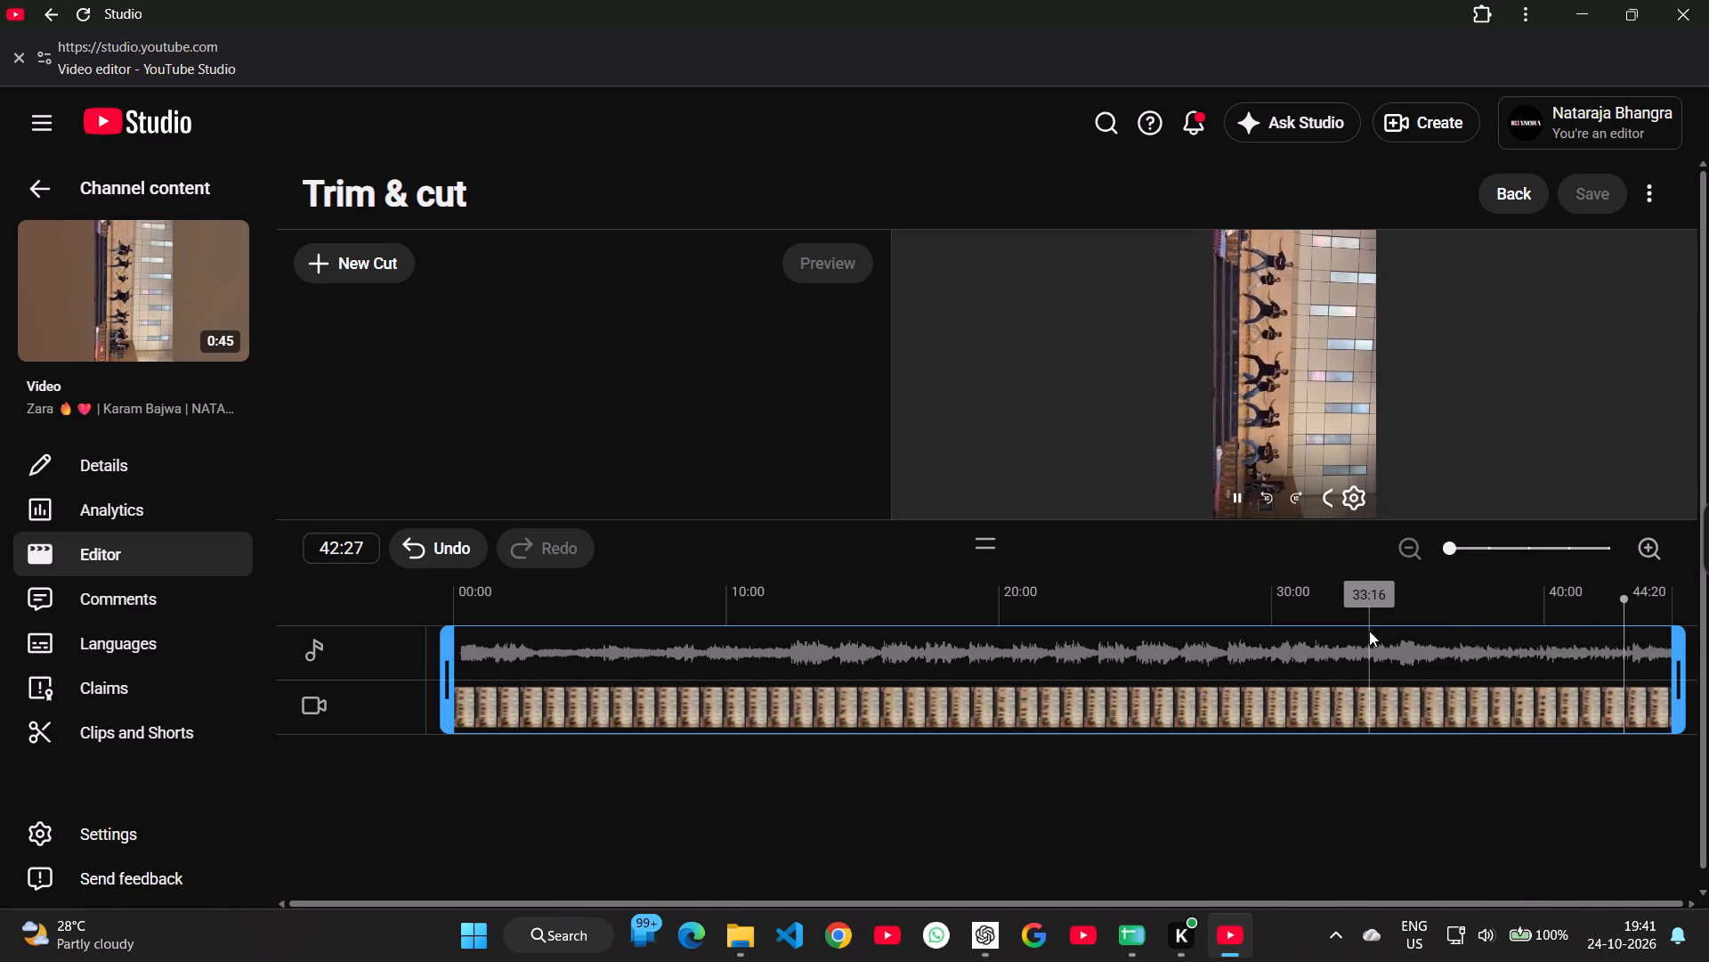
key(space)
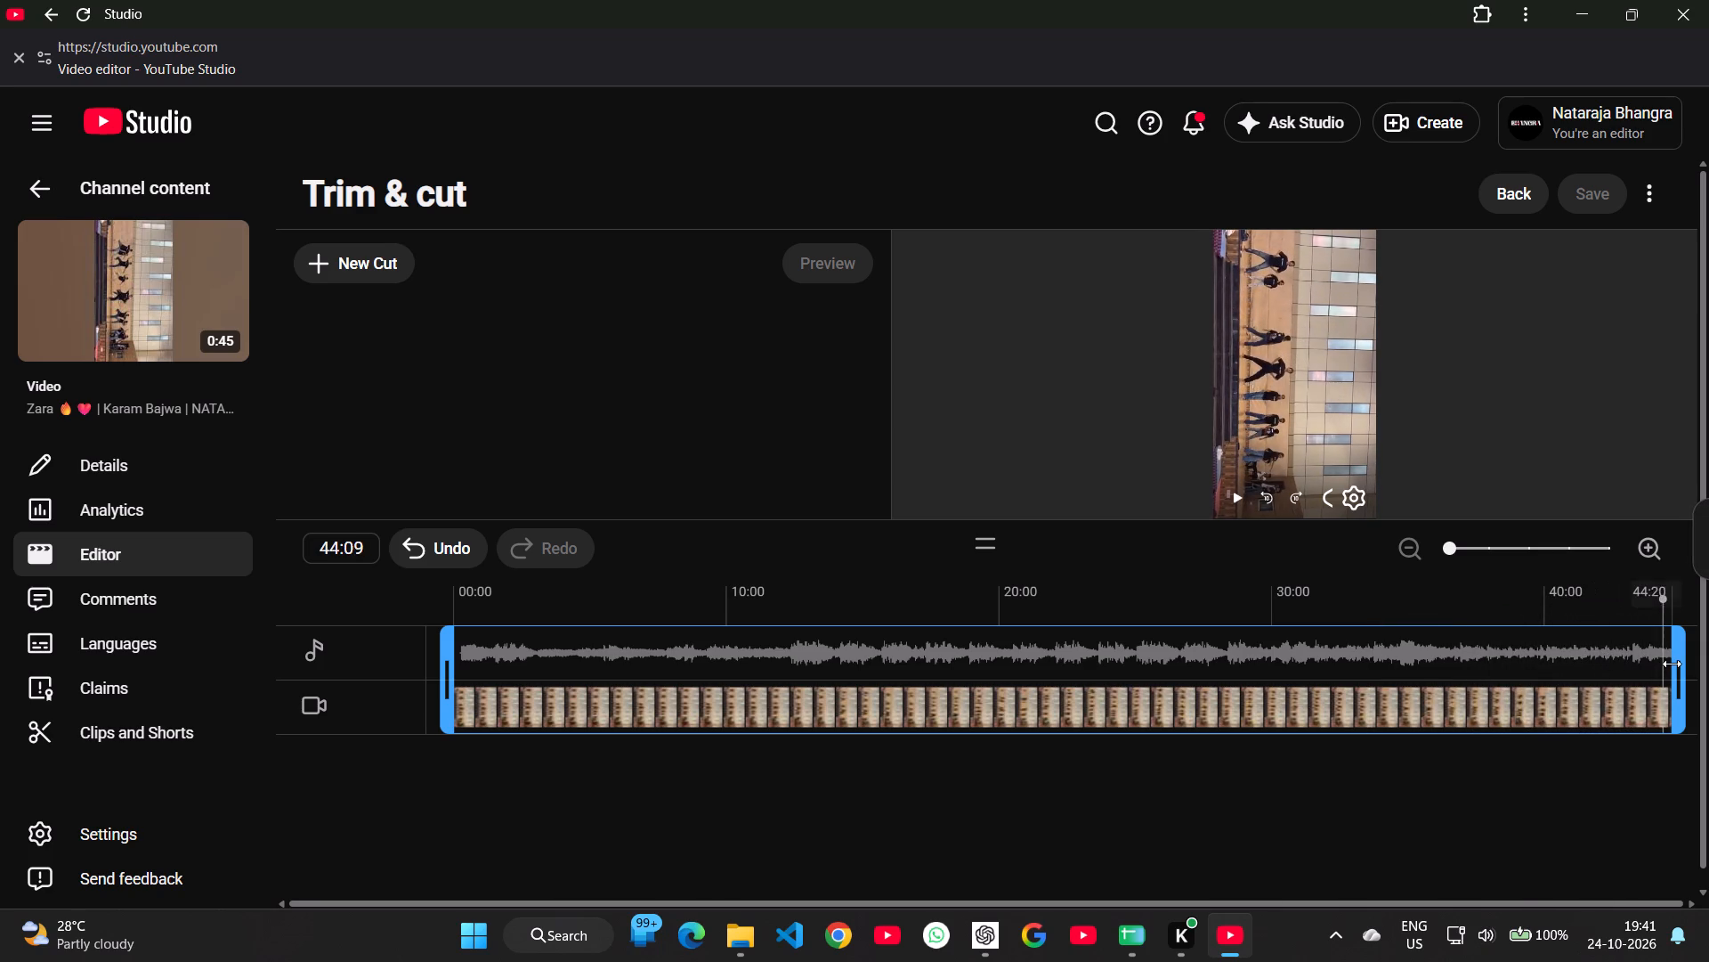
drag(1672, 664, 1637, 680)
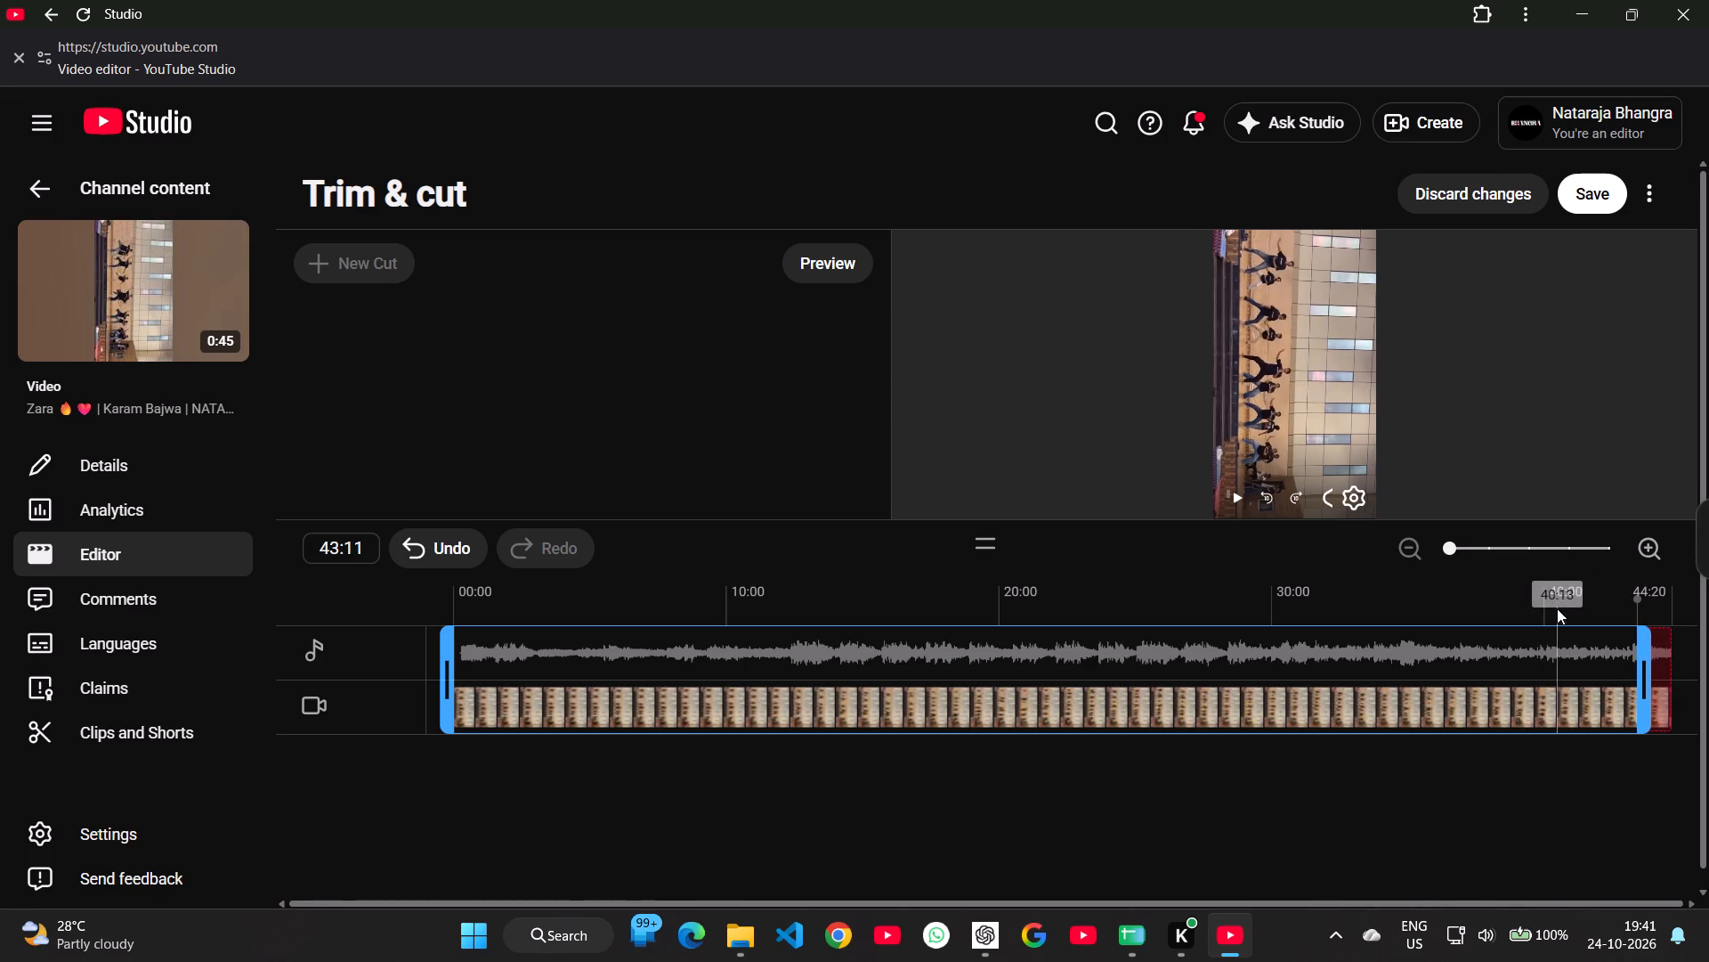
click(1557, 608)
key(space)
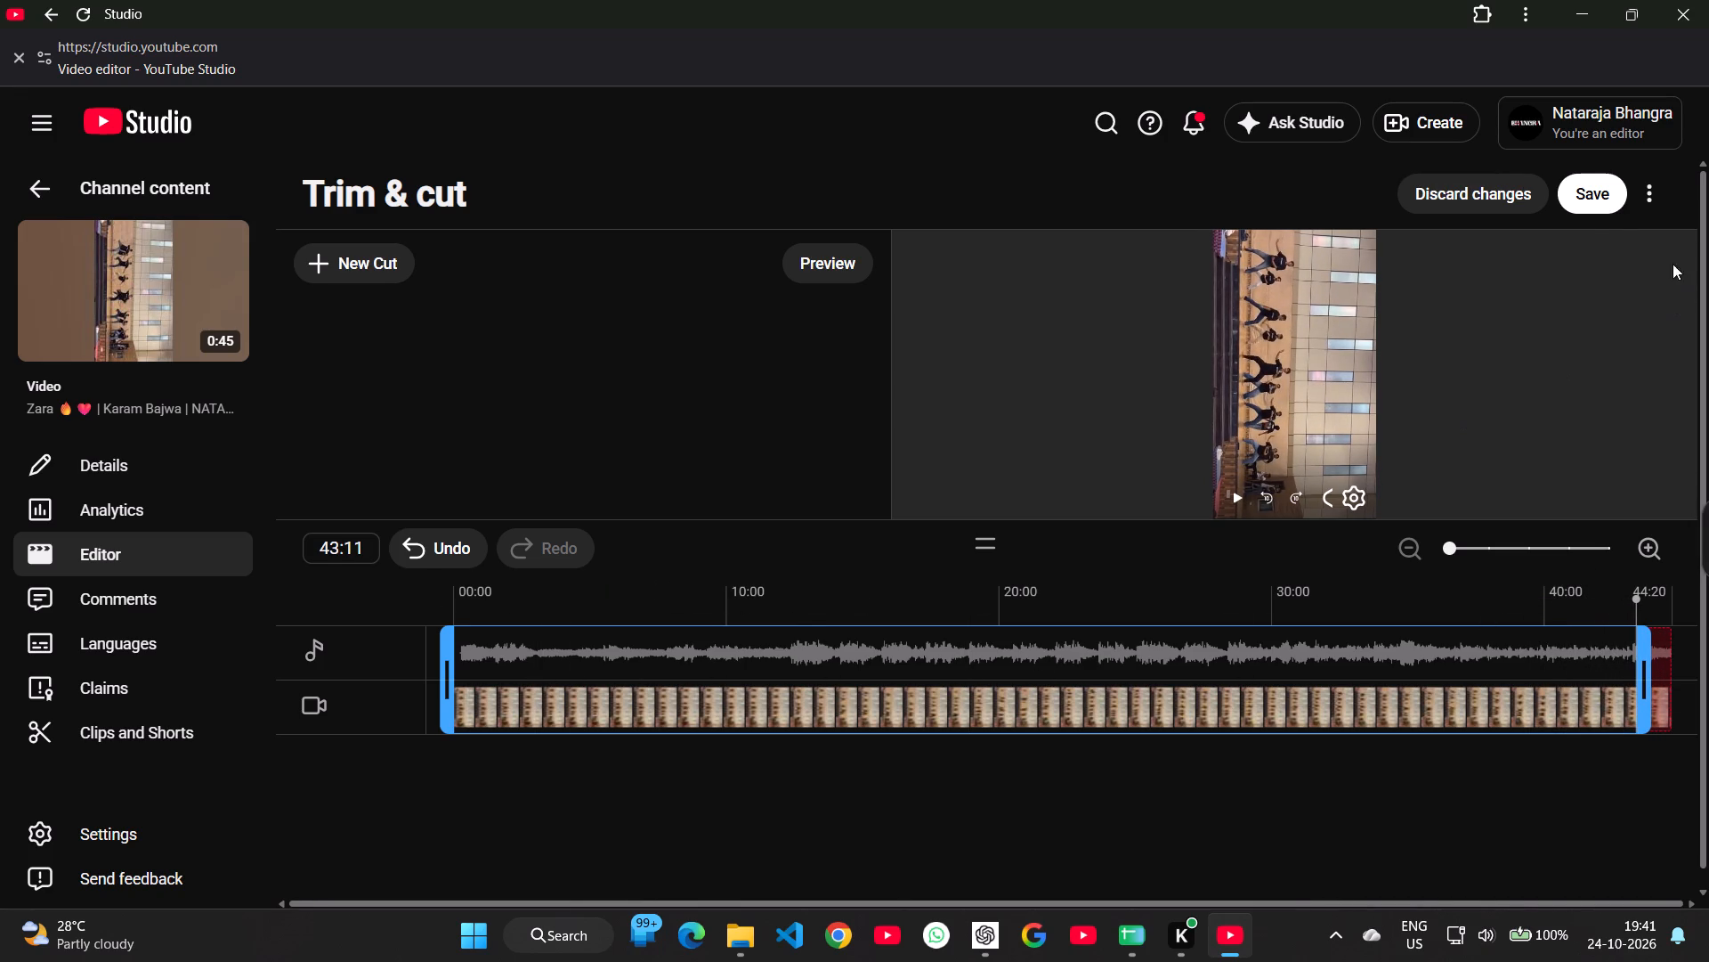
Save the Zara trim, acknowledge that the changes are permanent, confirm them, and return to the Shorts list.
click(1582, 183)
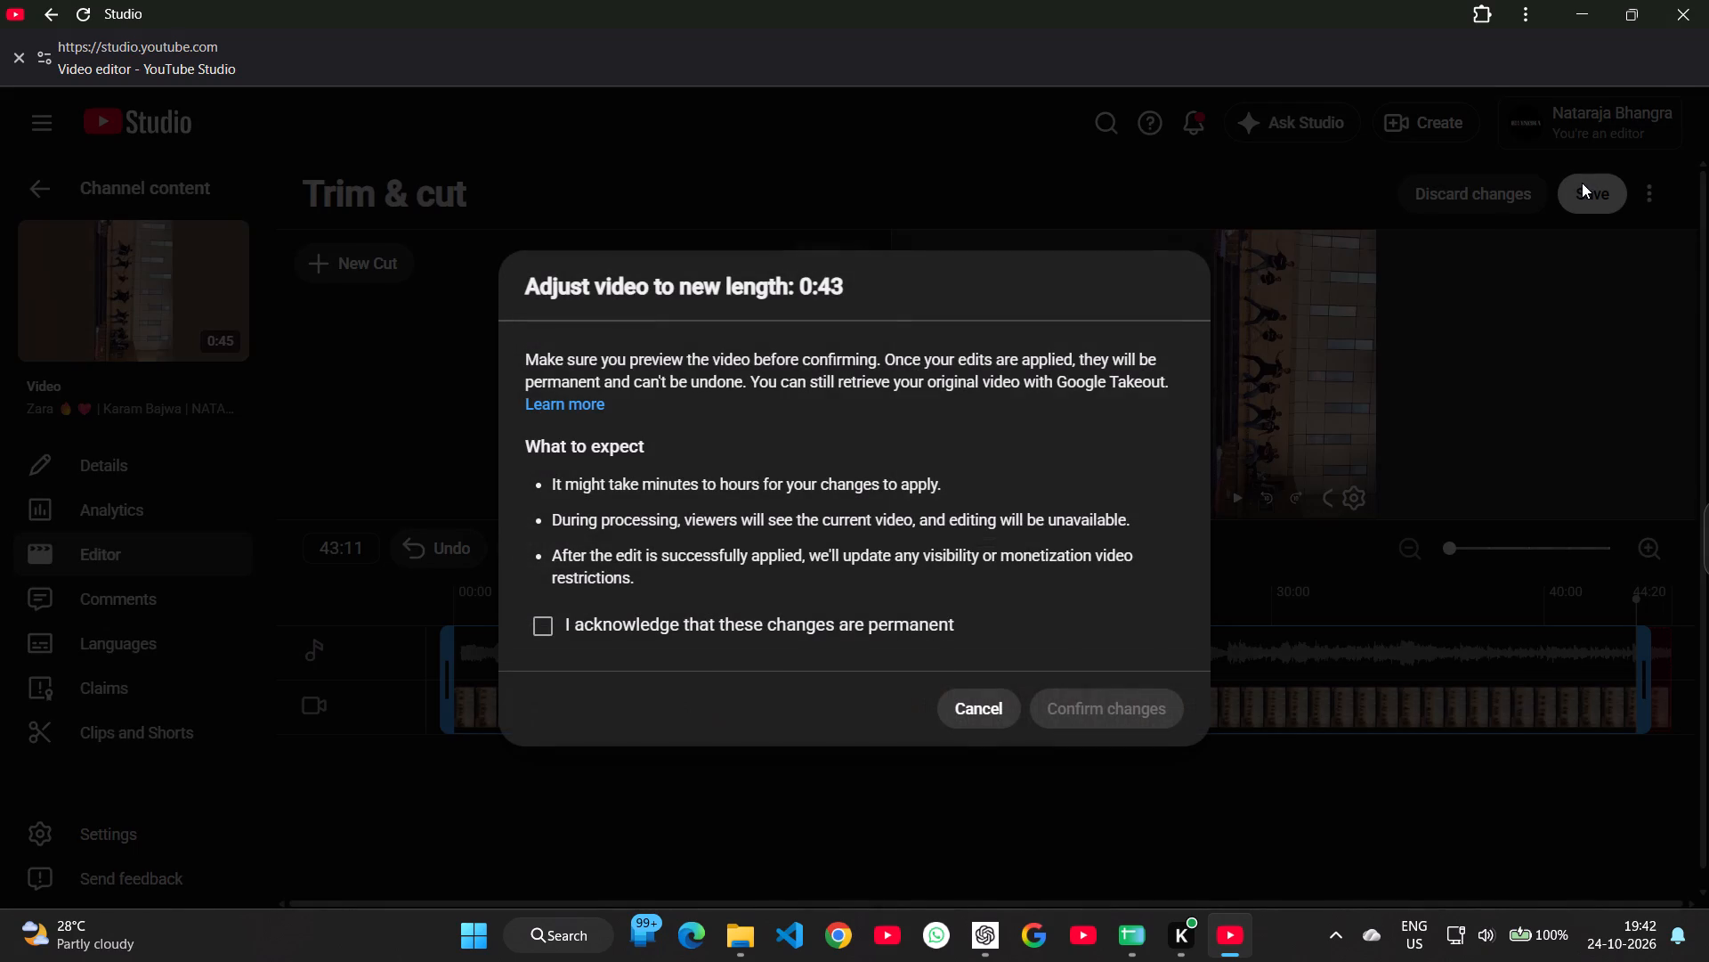
click(901, 618)
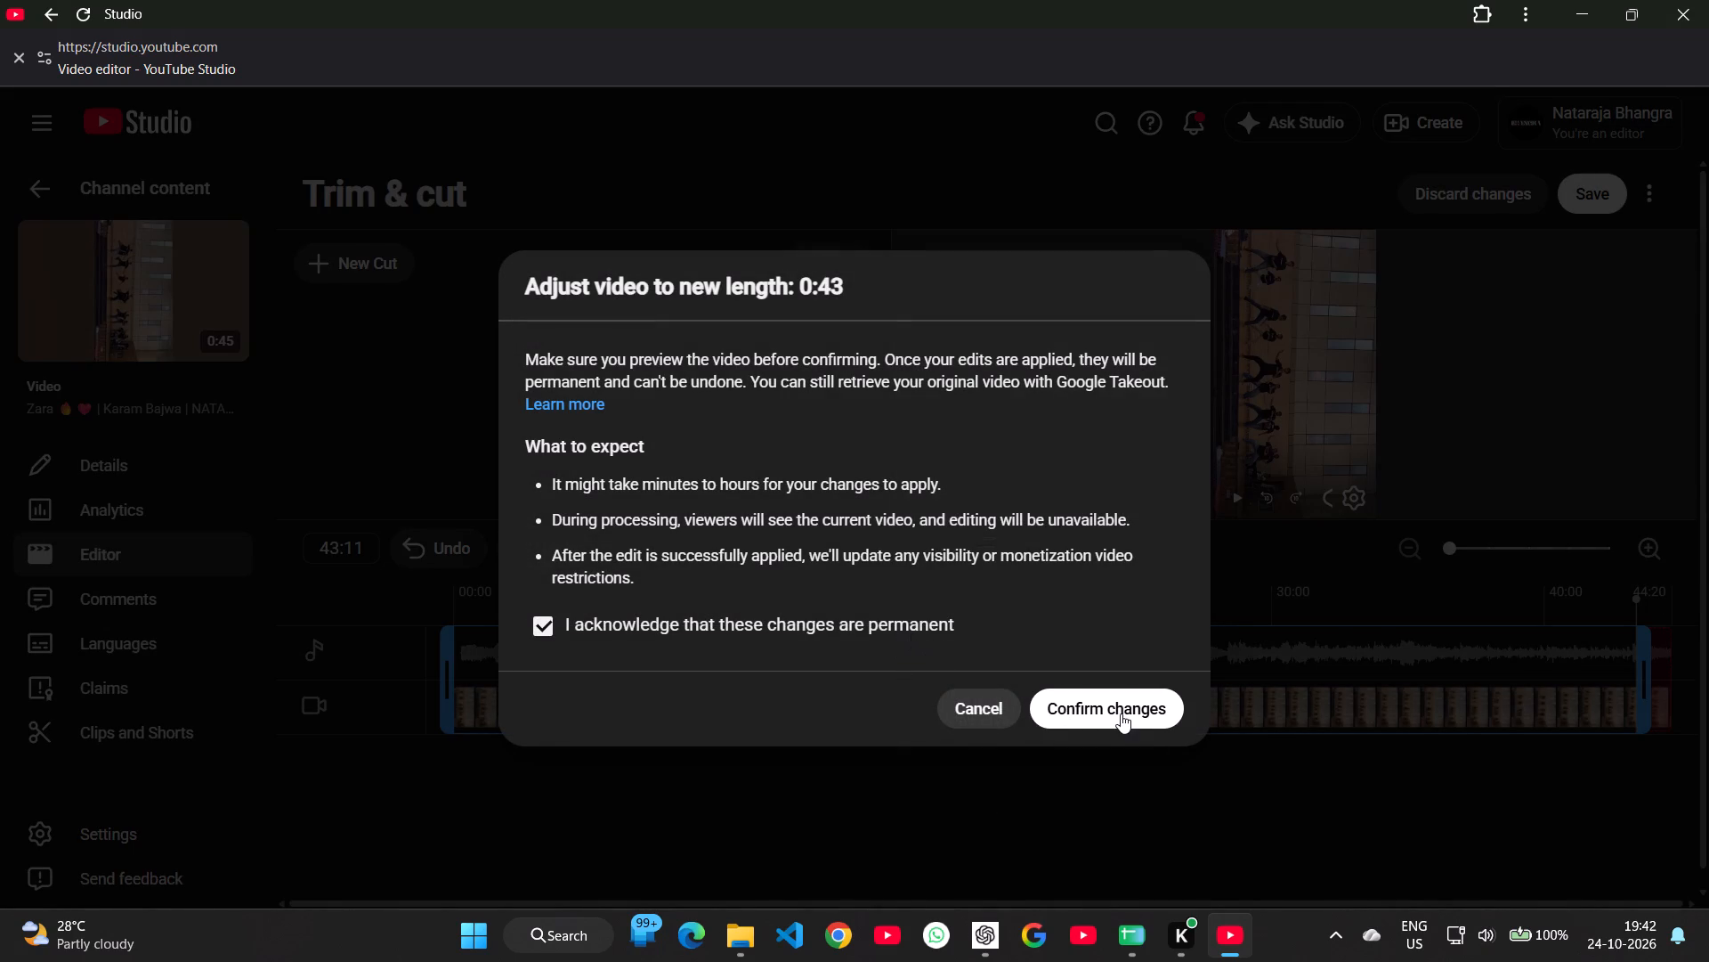
click(1121, 713)
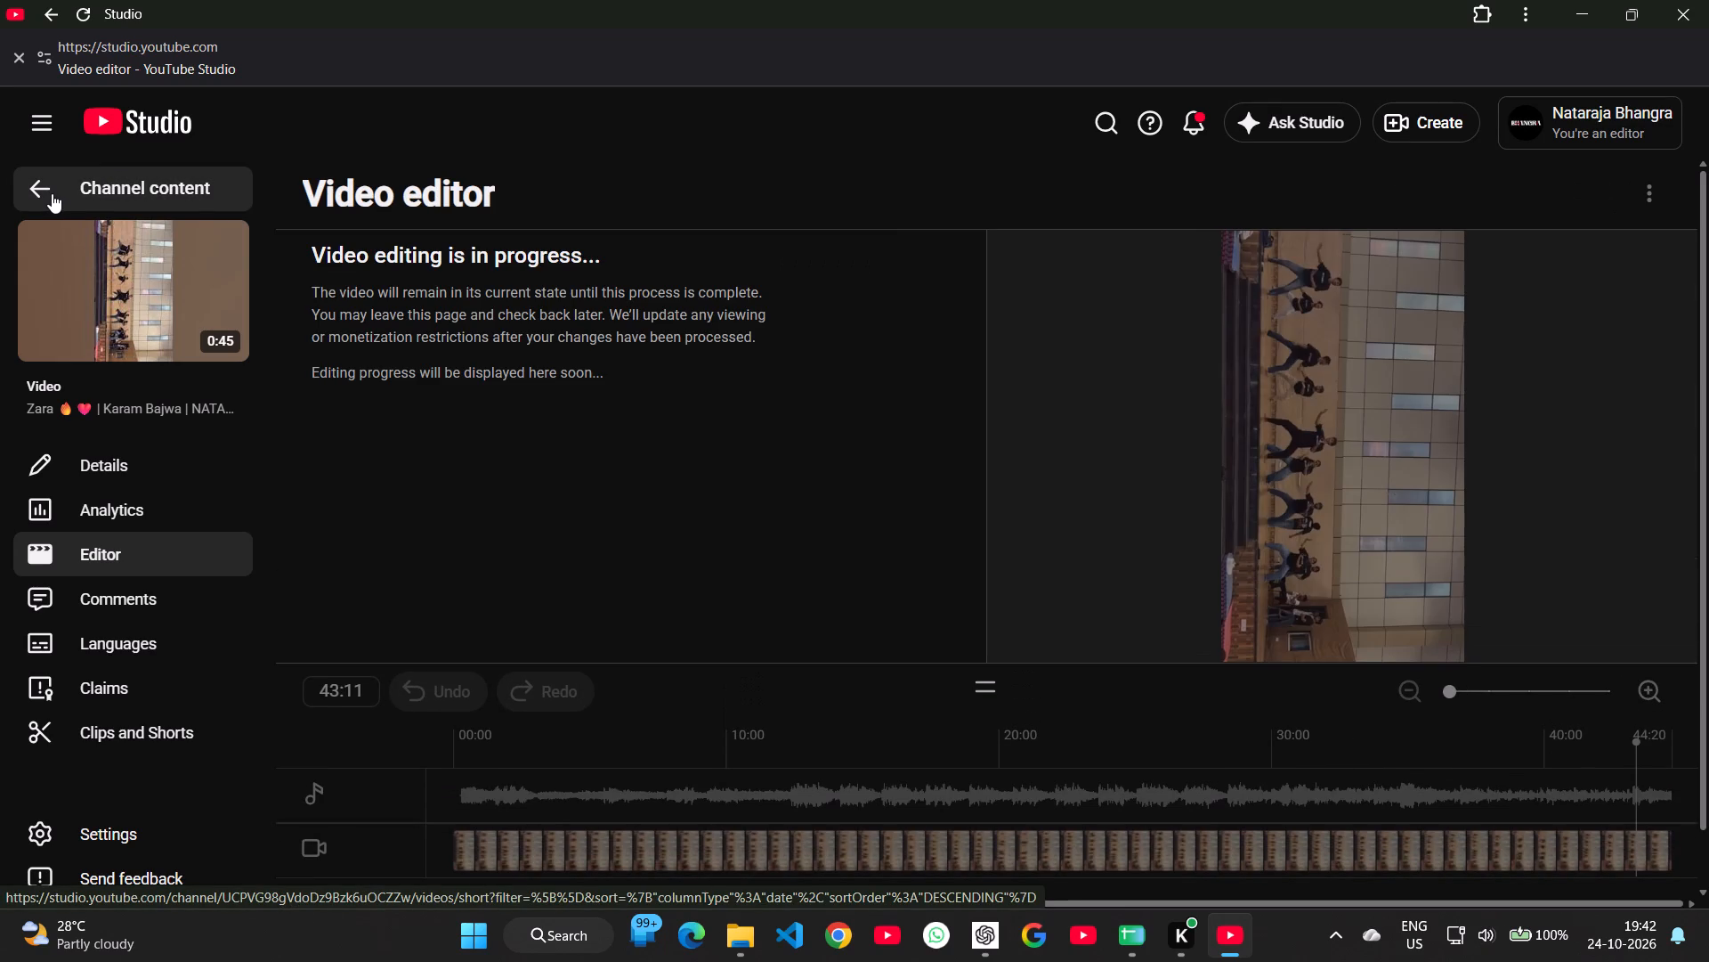
click(52, 193)
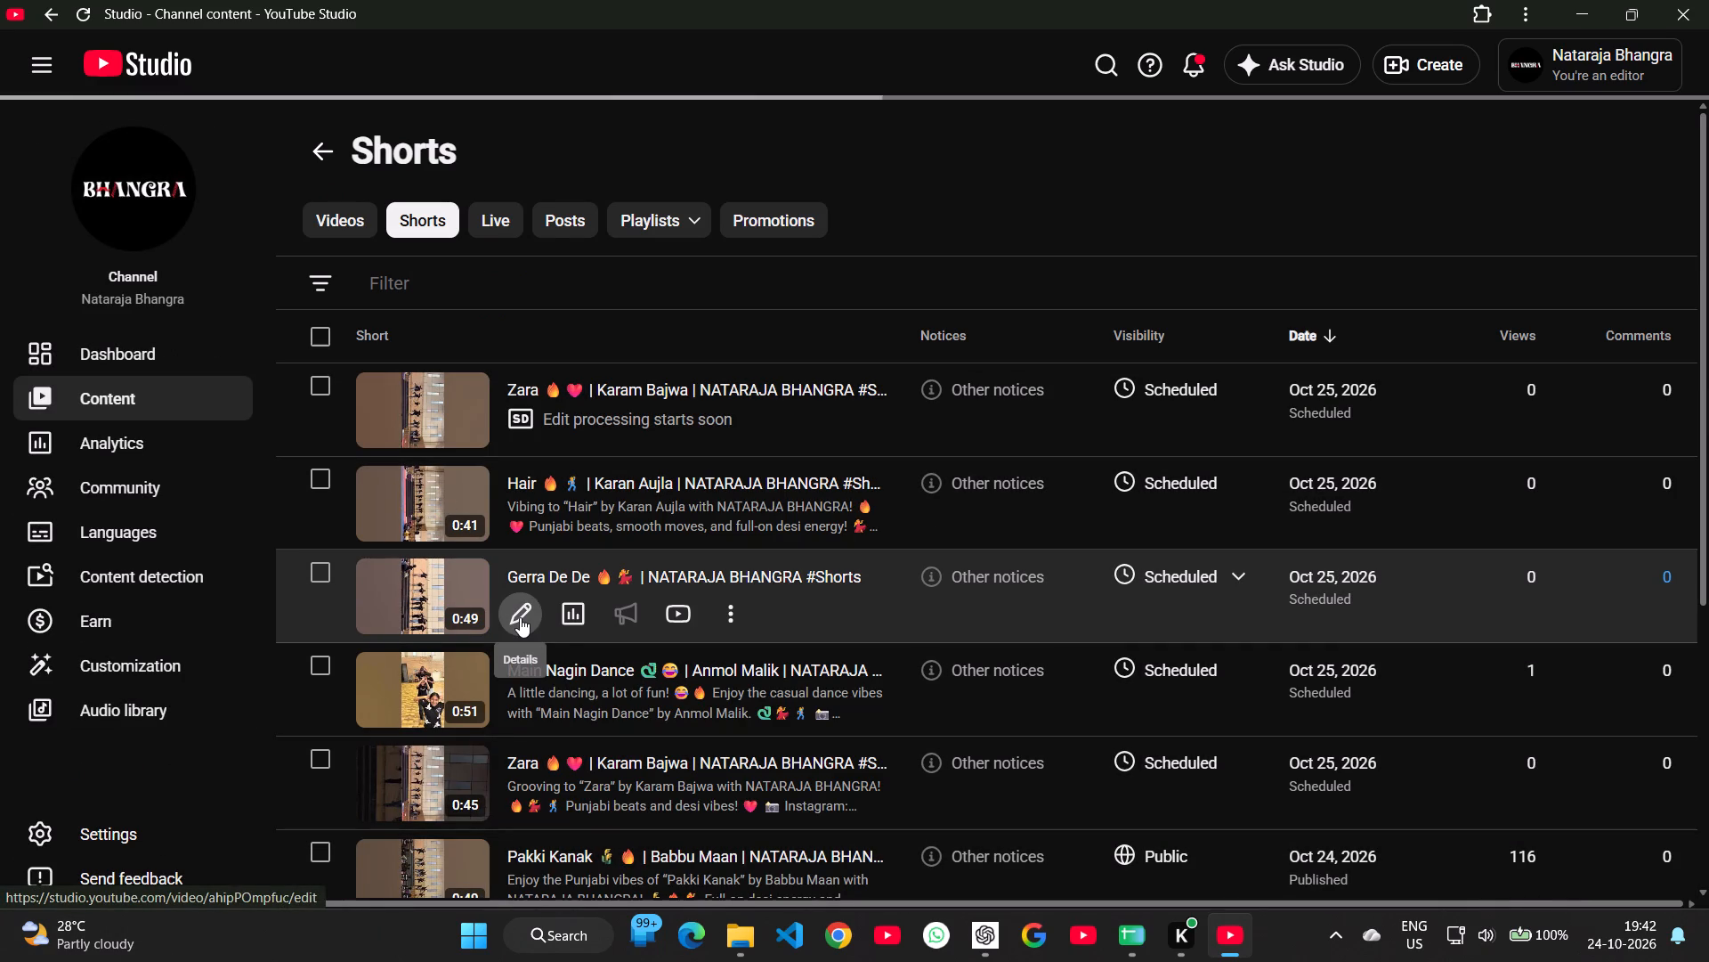
Play the ending of the Gerra De De Short and trim its end to about 45:19 in the Trim & cut editor.
scroll(425, 608, down, 3)
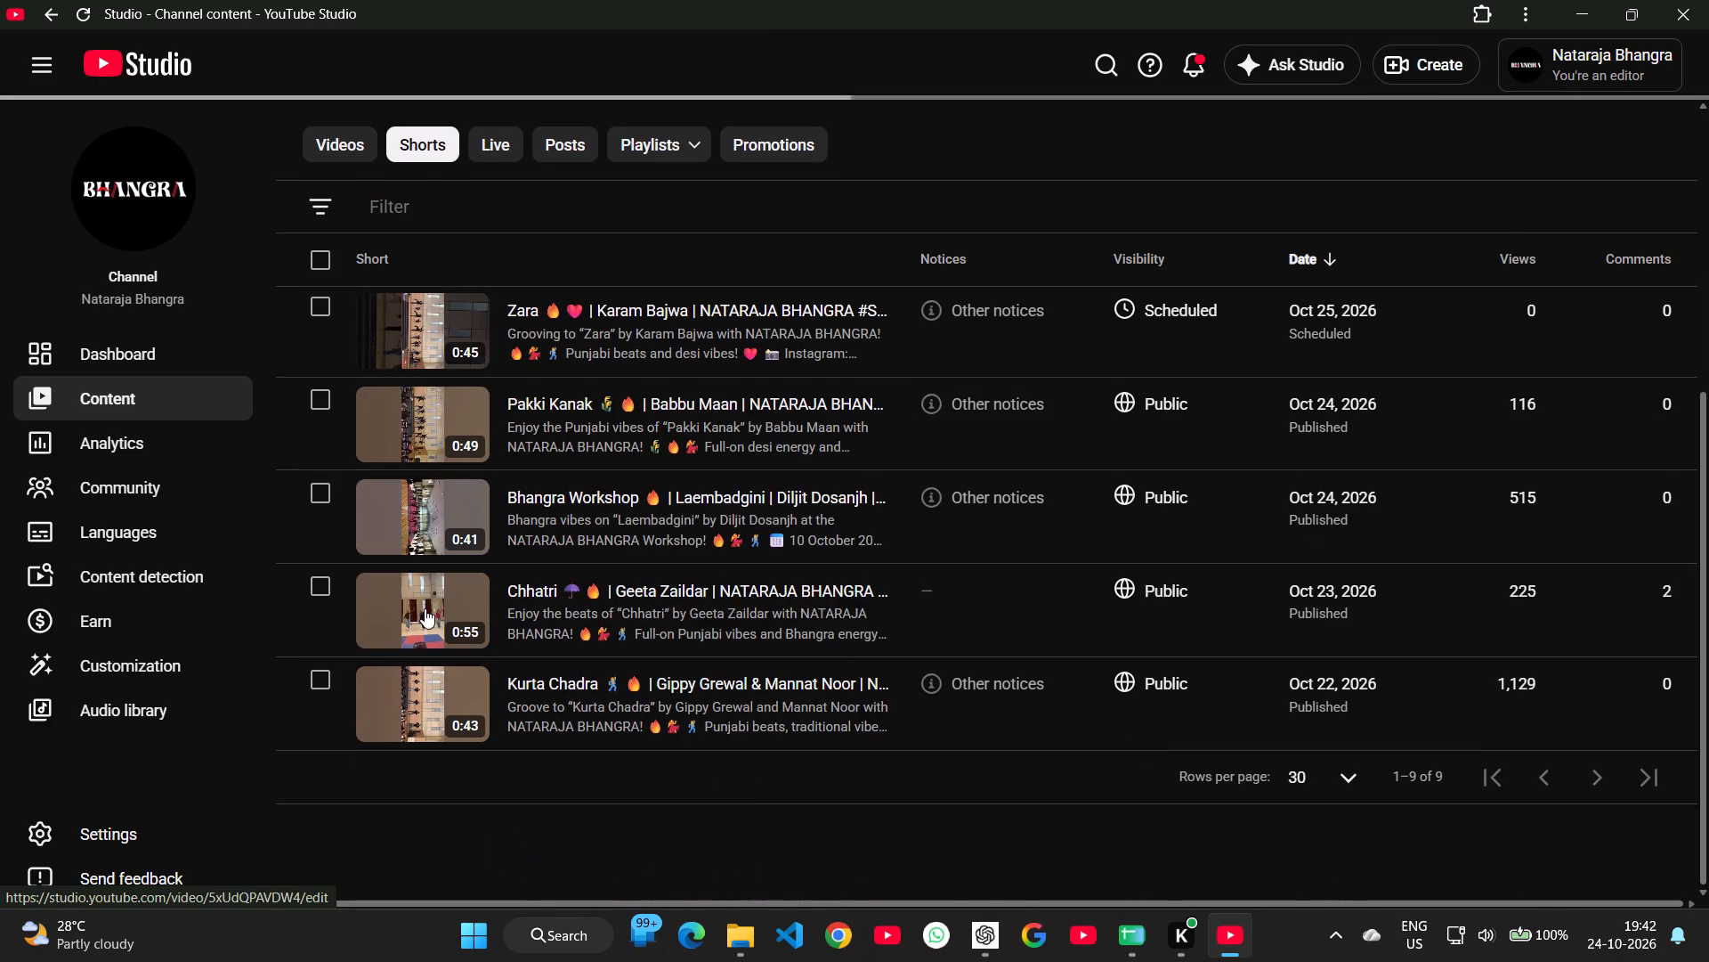
scroll(426, 602, up, 2)
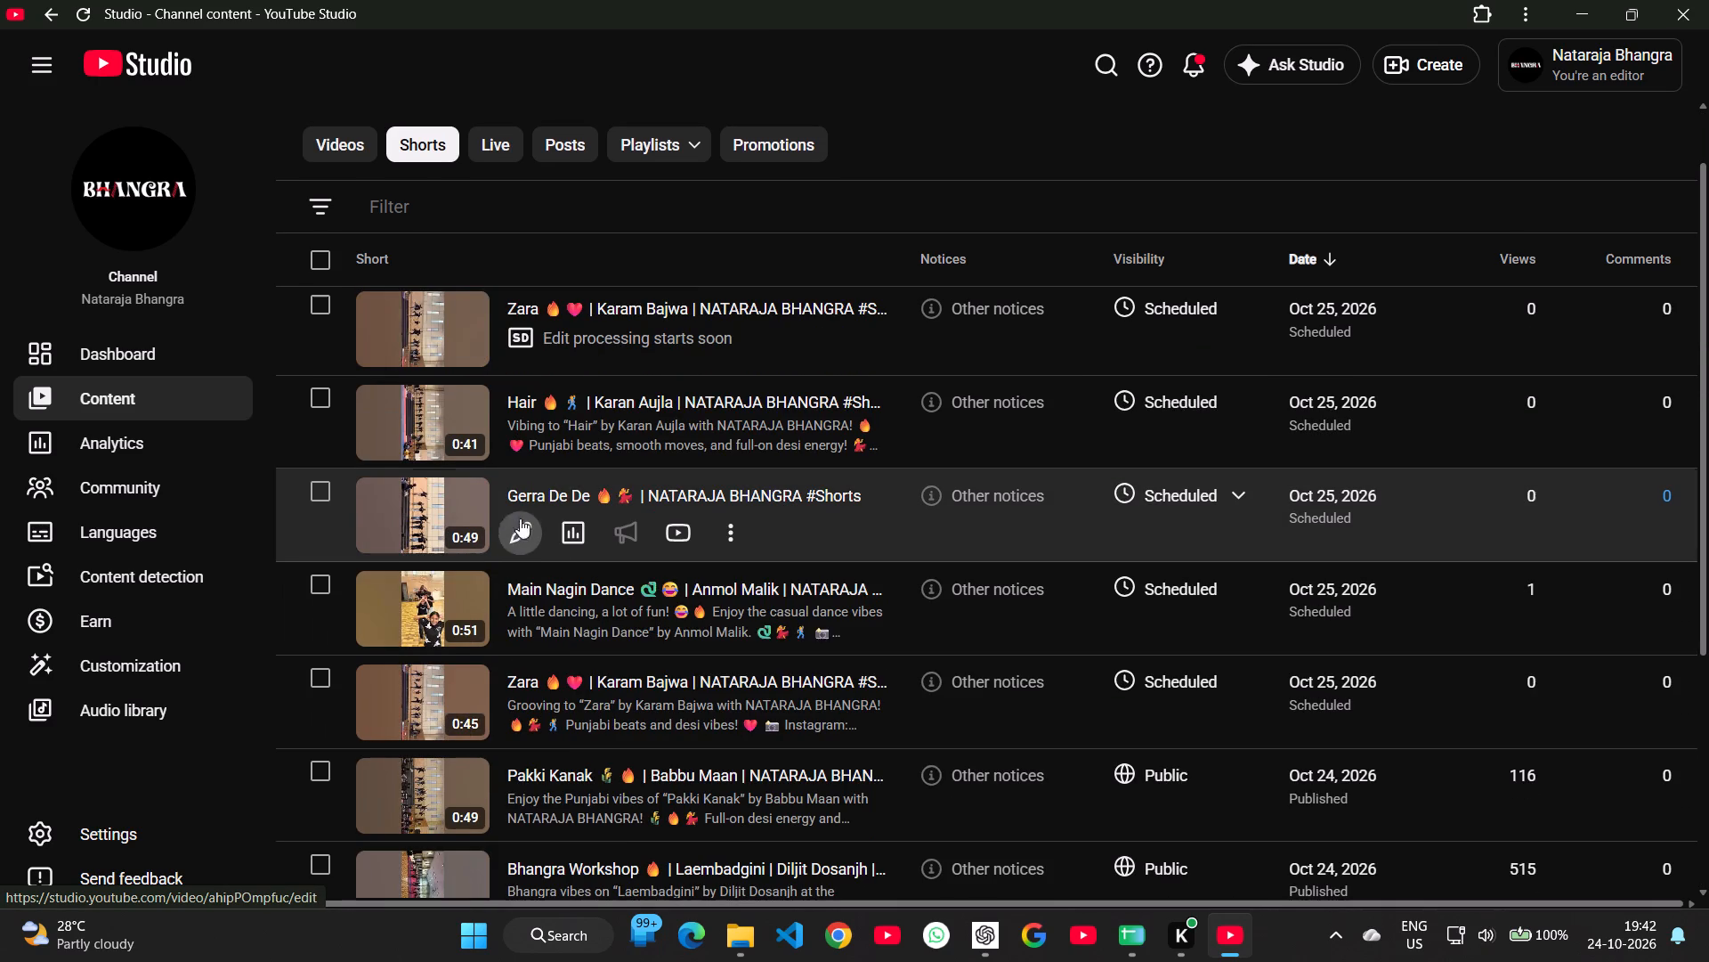
click(506, 524)
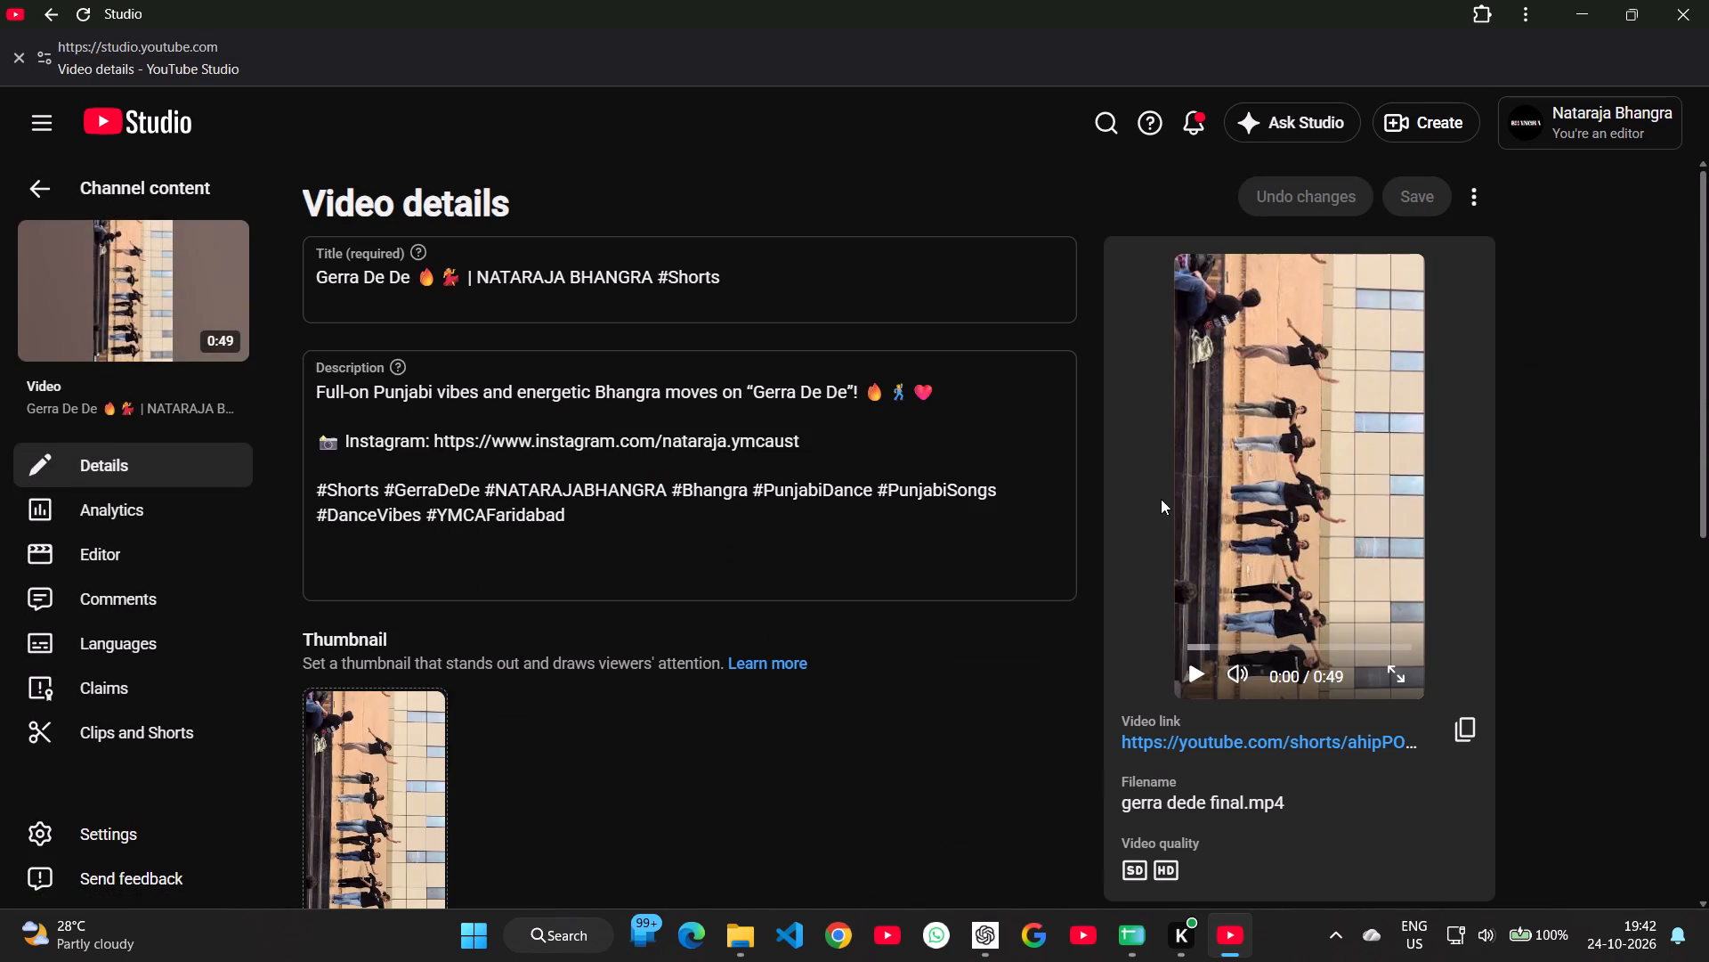
click(1377, 641)
key(space)
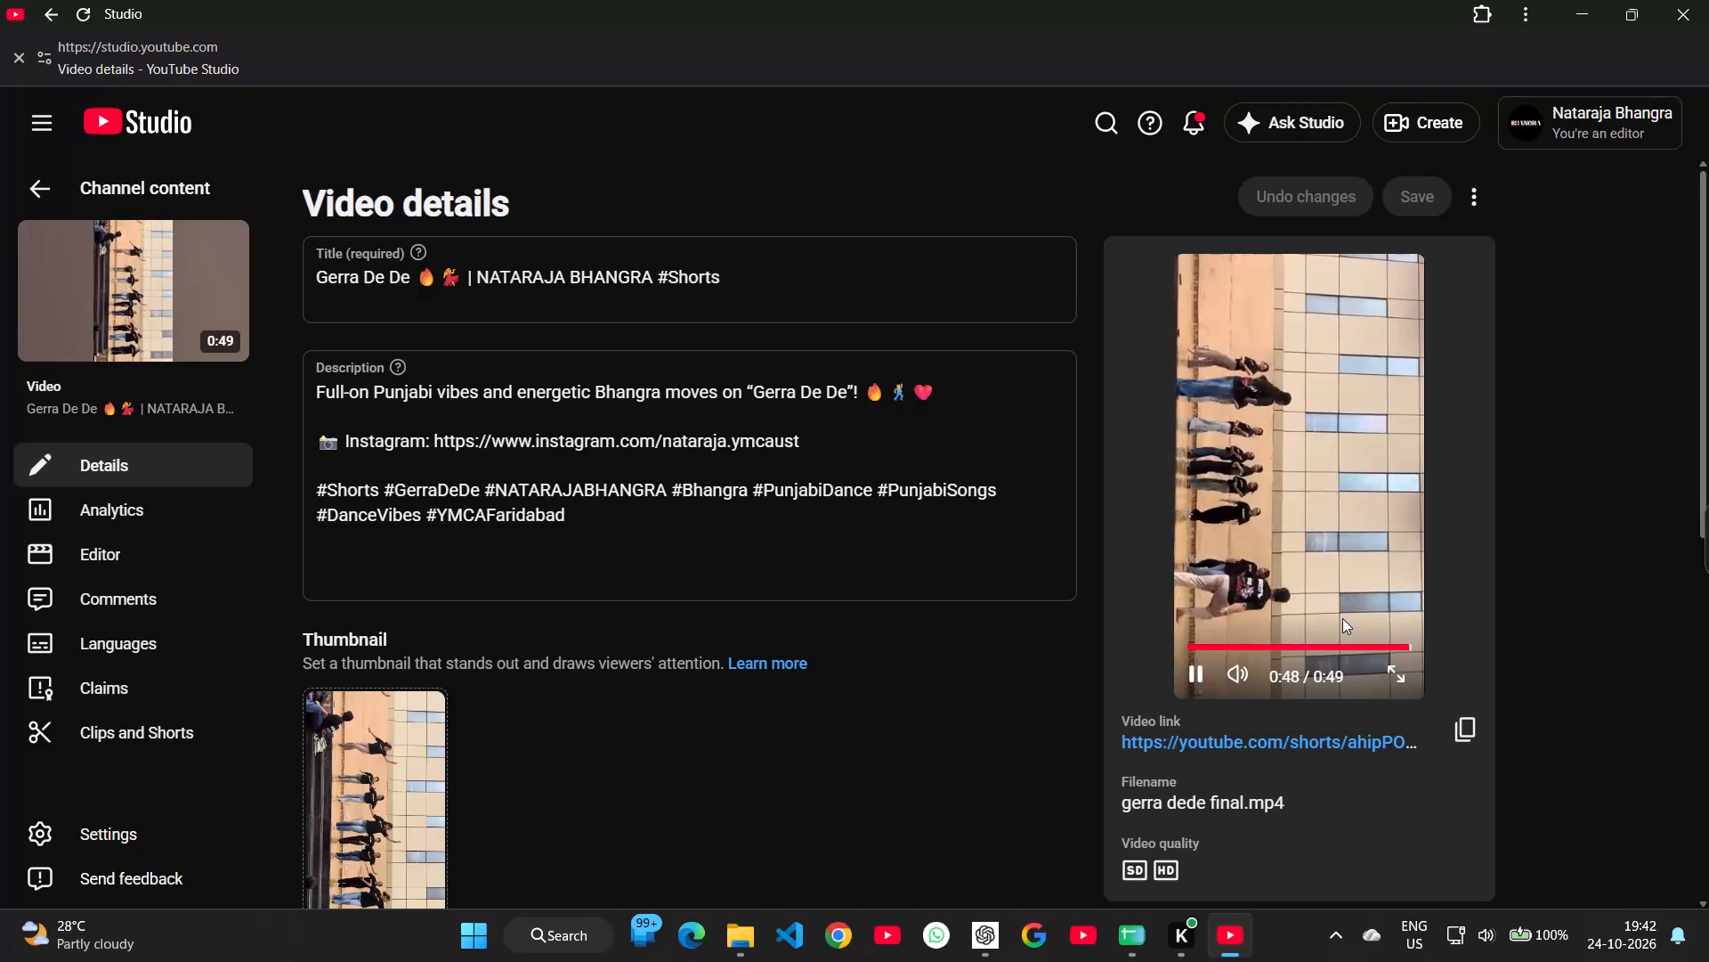
click(93, 533)
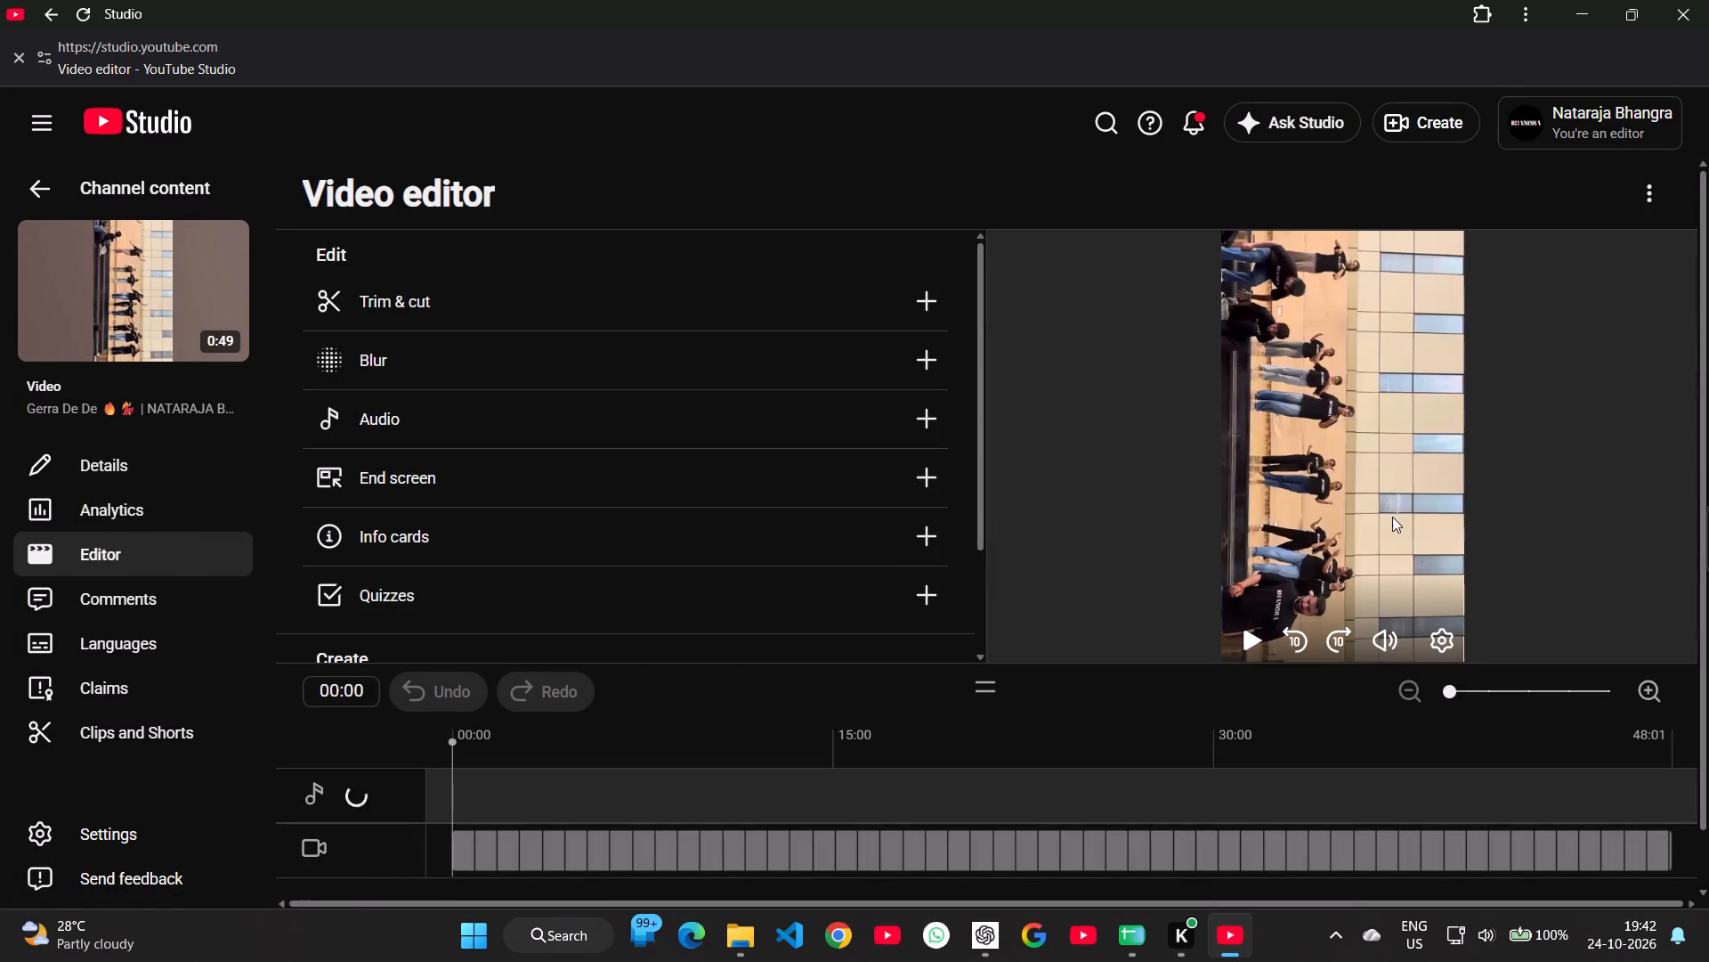
click(575, 273)
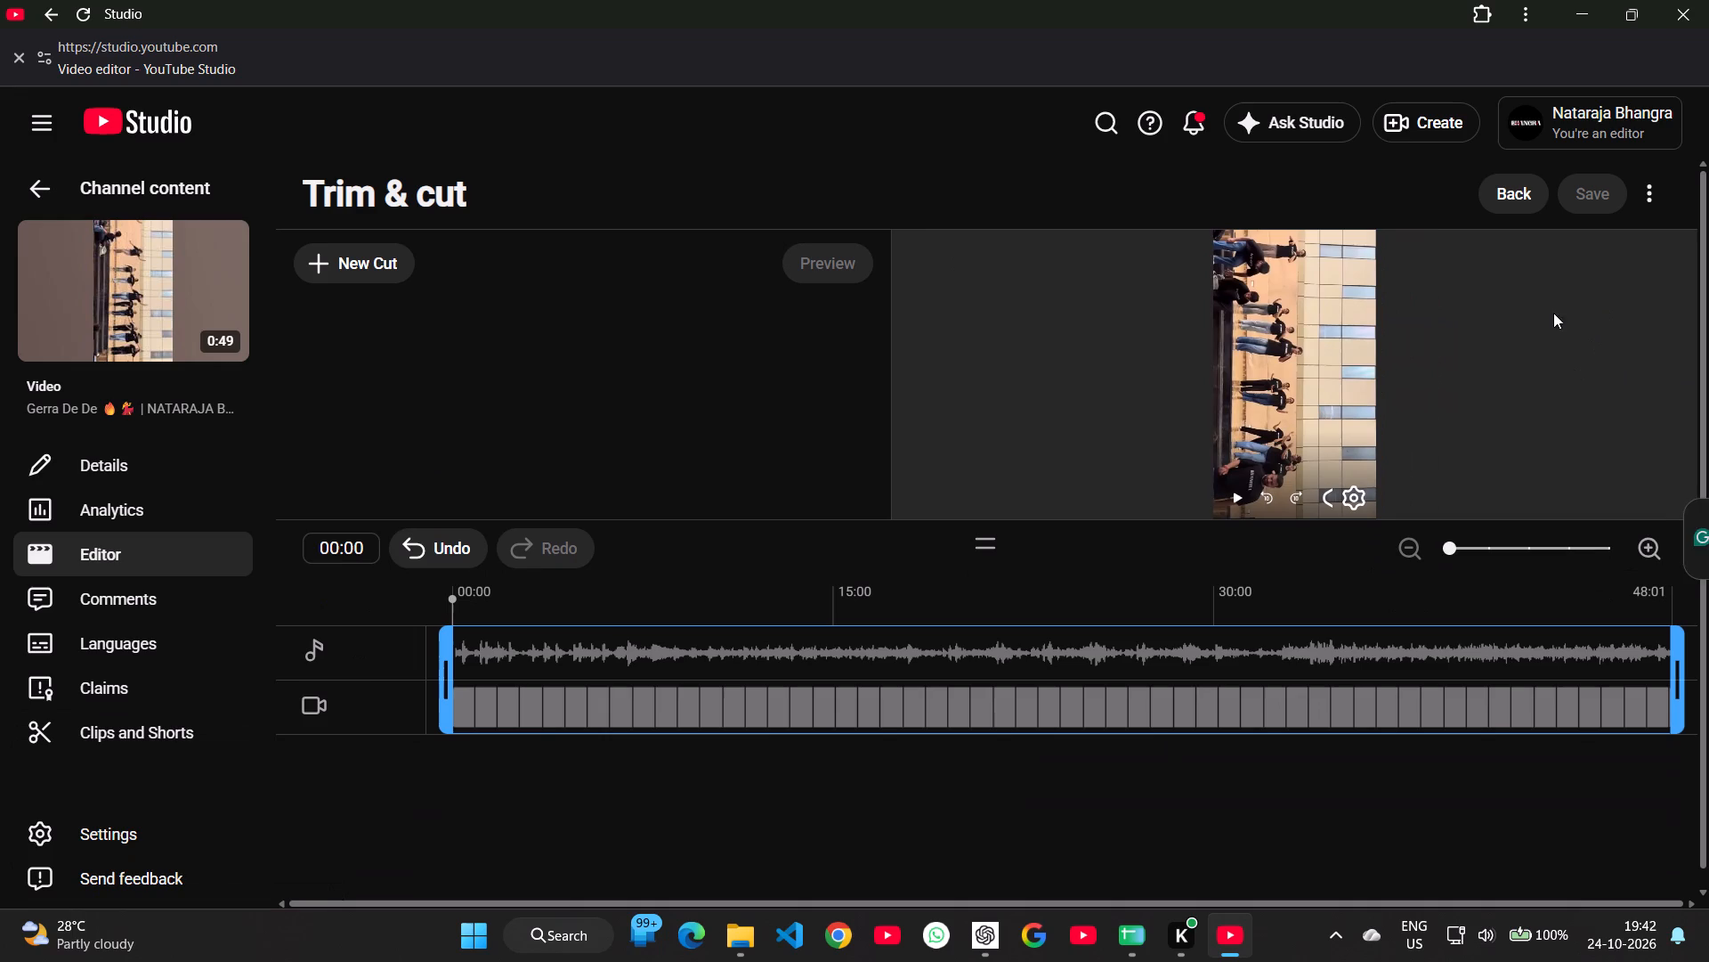
drag(1681, 685, 1658, 685)
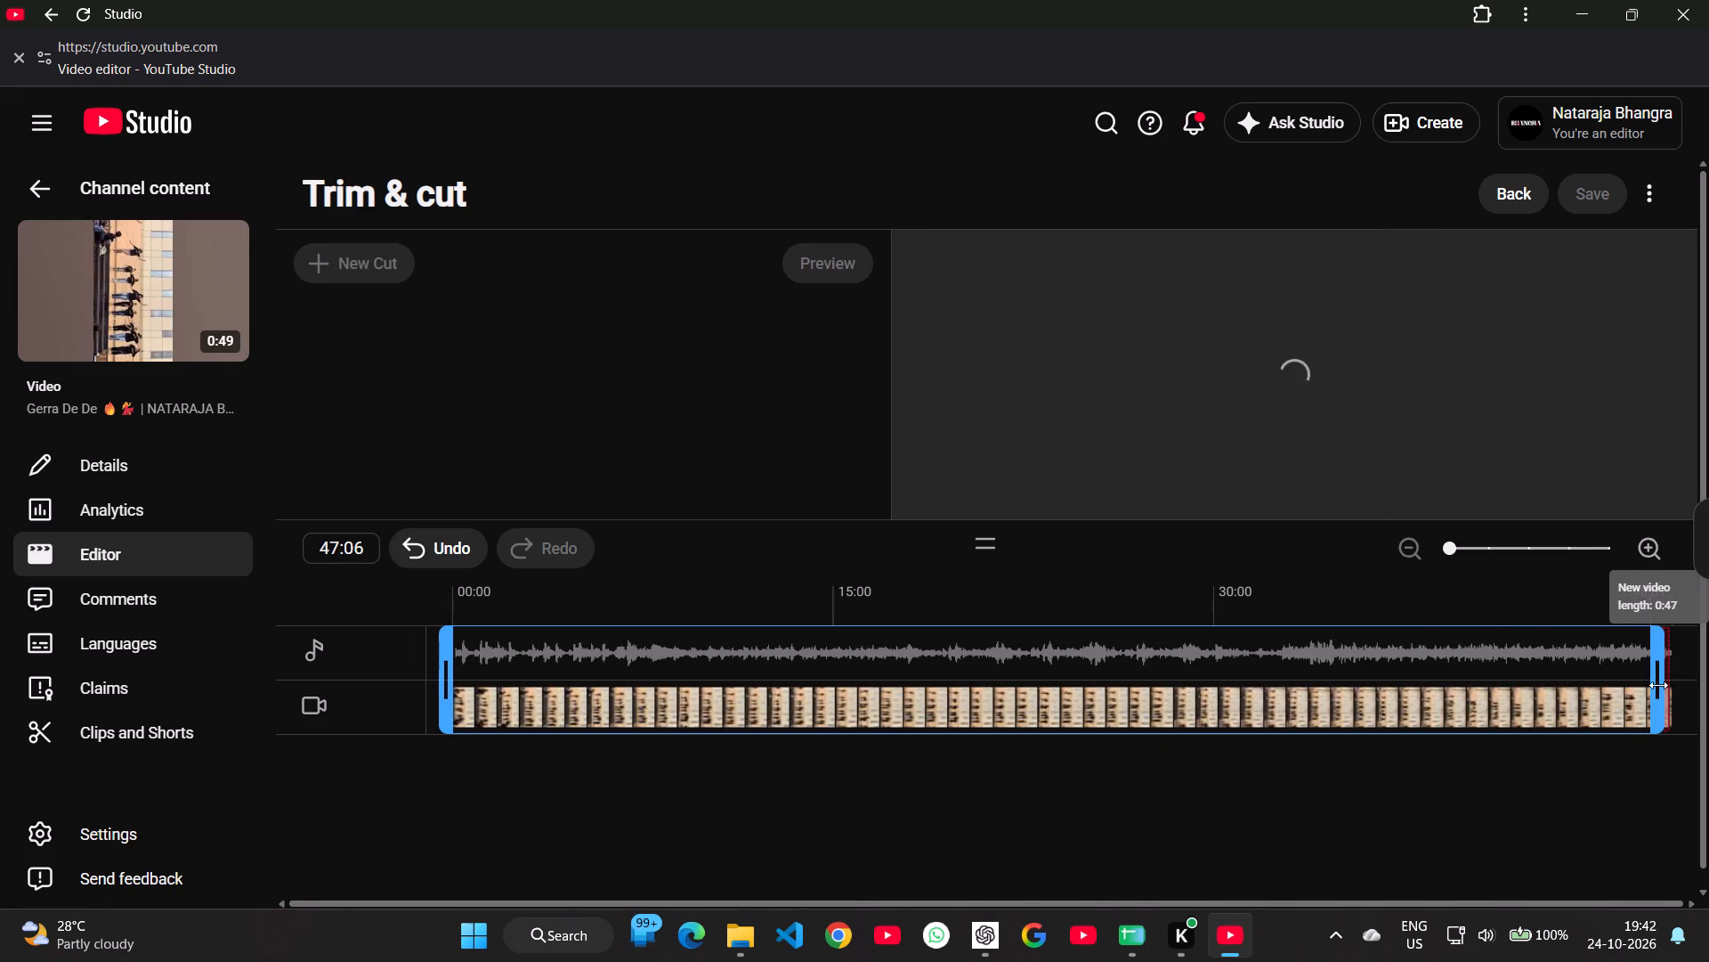
drag(1658, 685, 1653, 687)
click(1566, 591)
key(space)
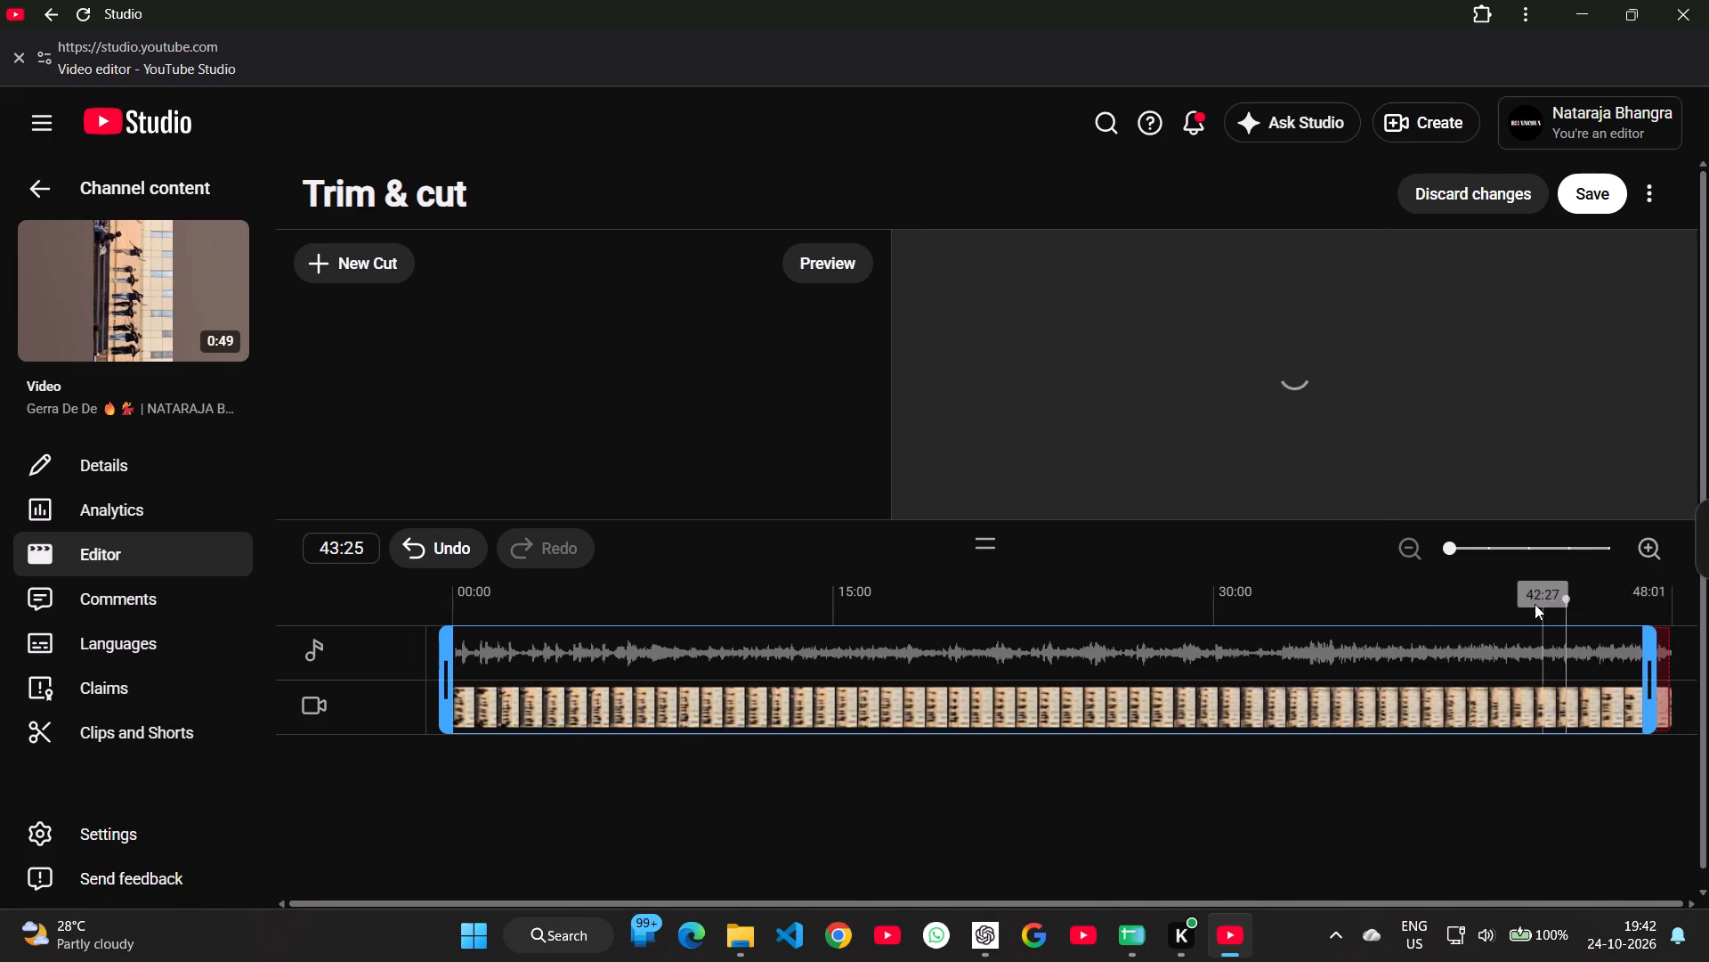
click(1527, 605)
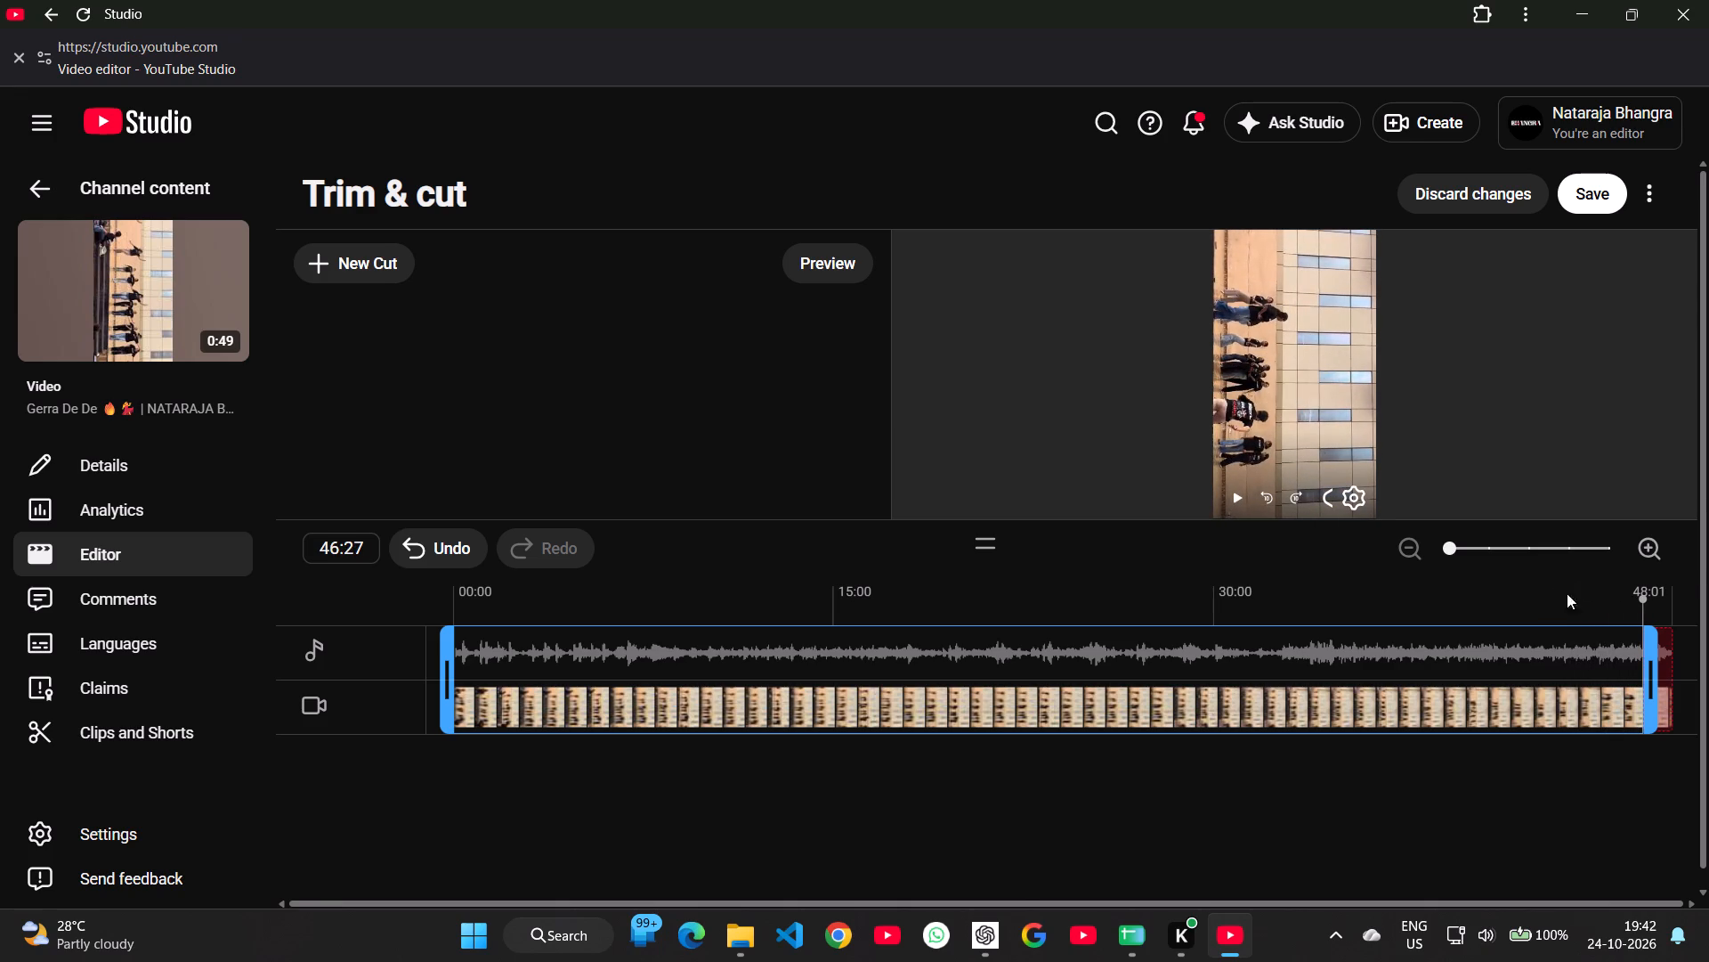
drag(1651, 657, 1639, 669)
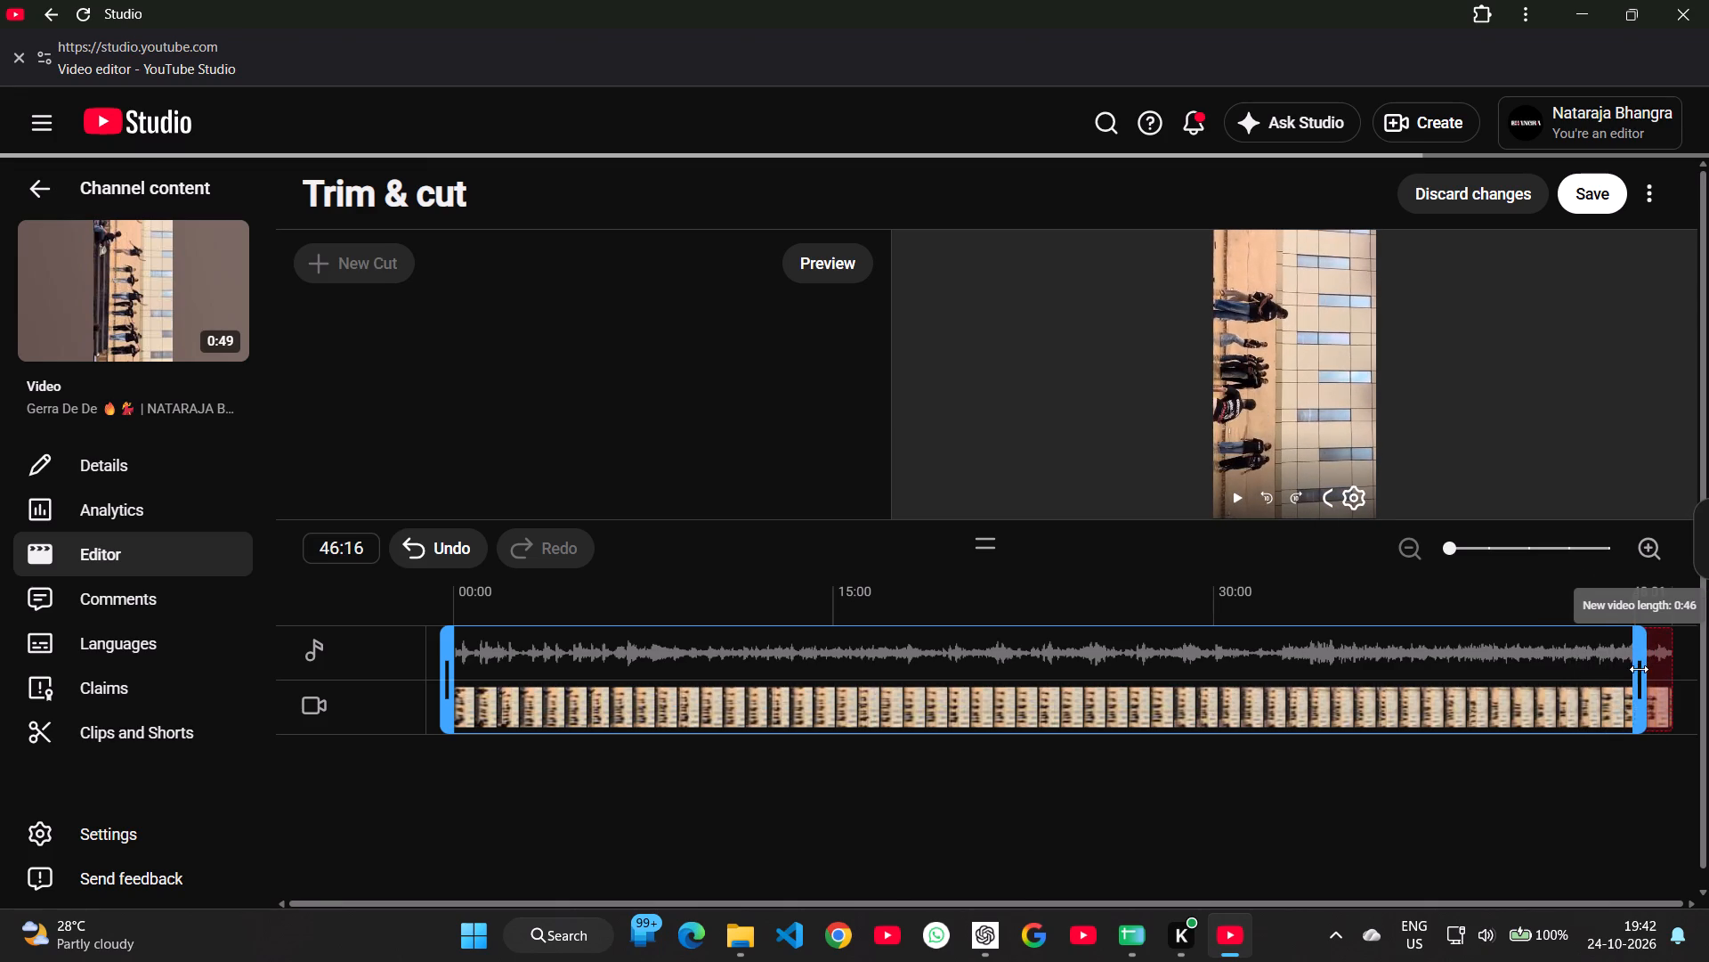
drag(1639, 669, 1619, 679)
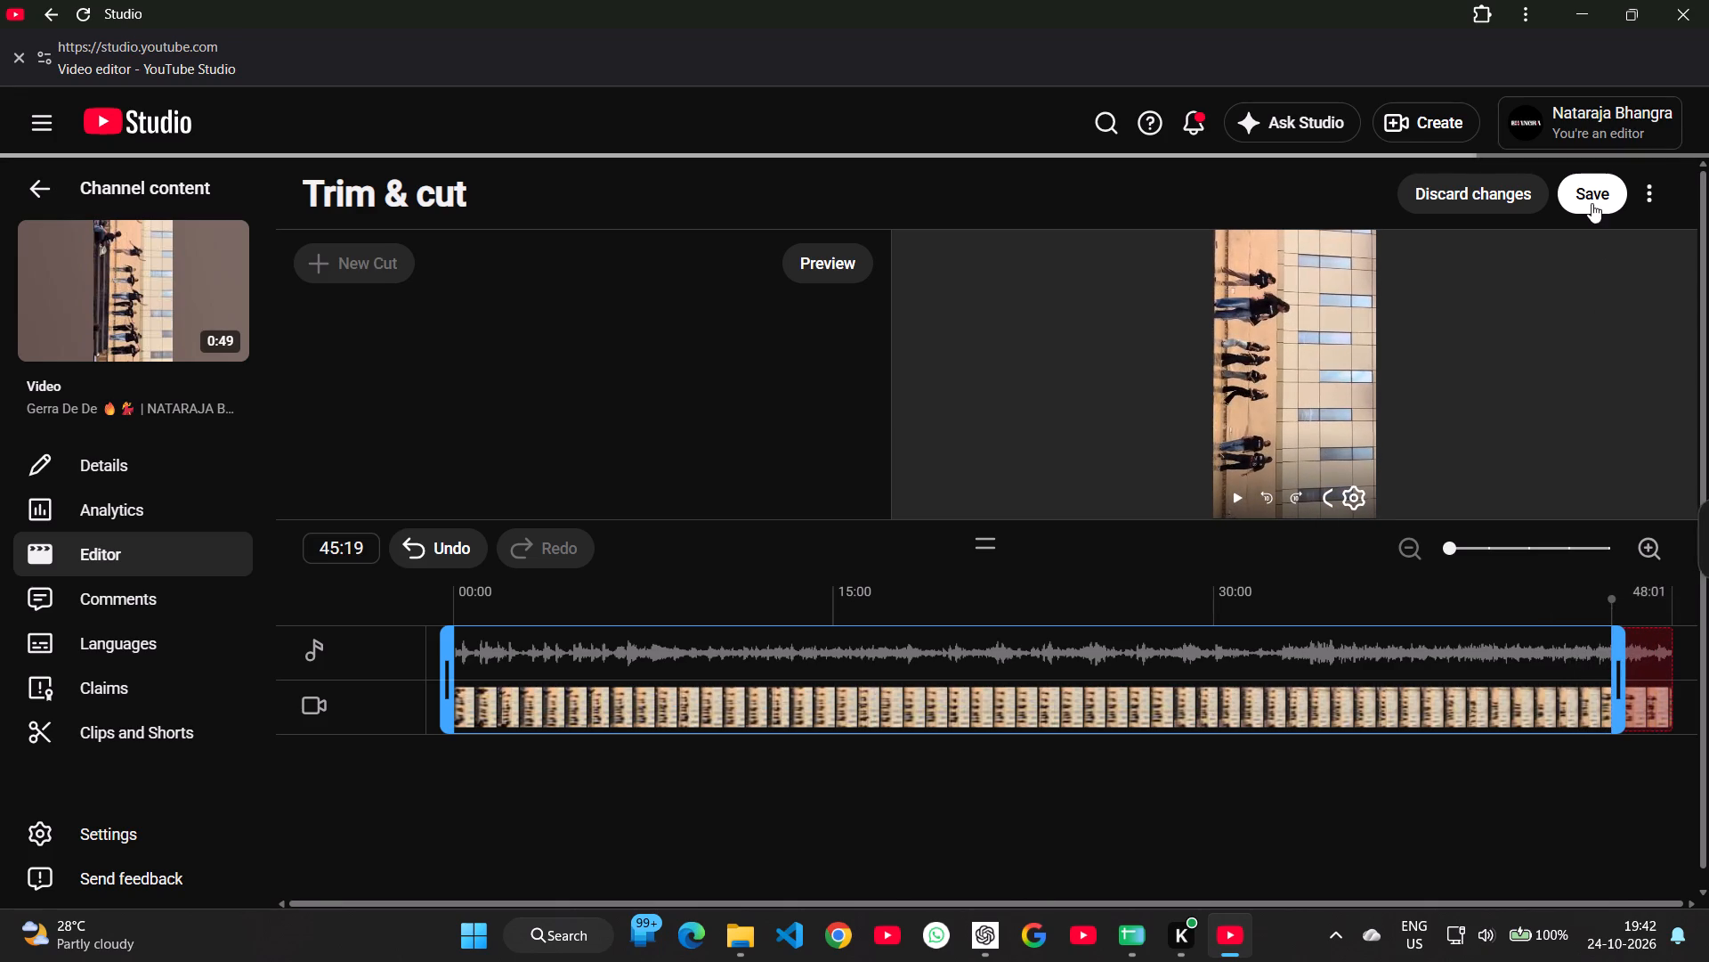
Save the Gerra De De trim, acknowledge that the changes are permanent, confirm them, and return to the Shorts list.
click(1592, 192)
click(869, 616)
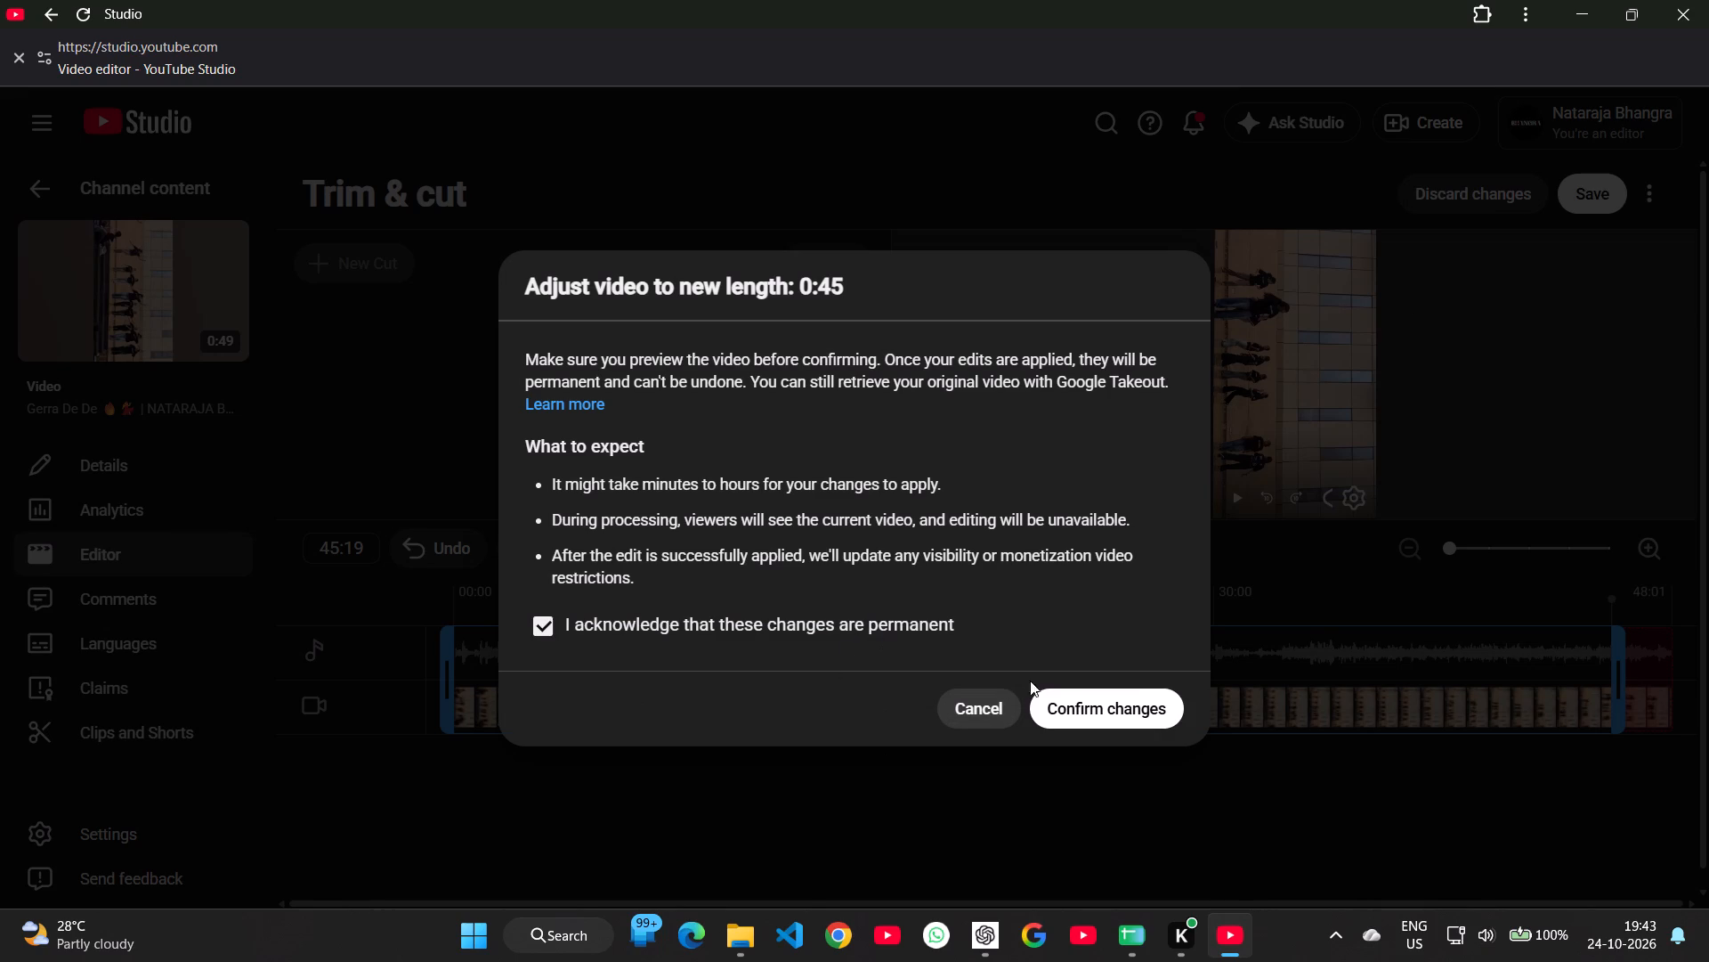
click(1138, 702)
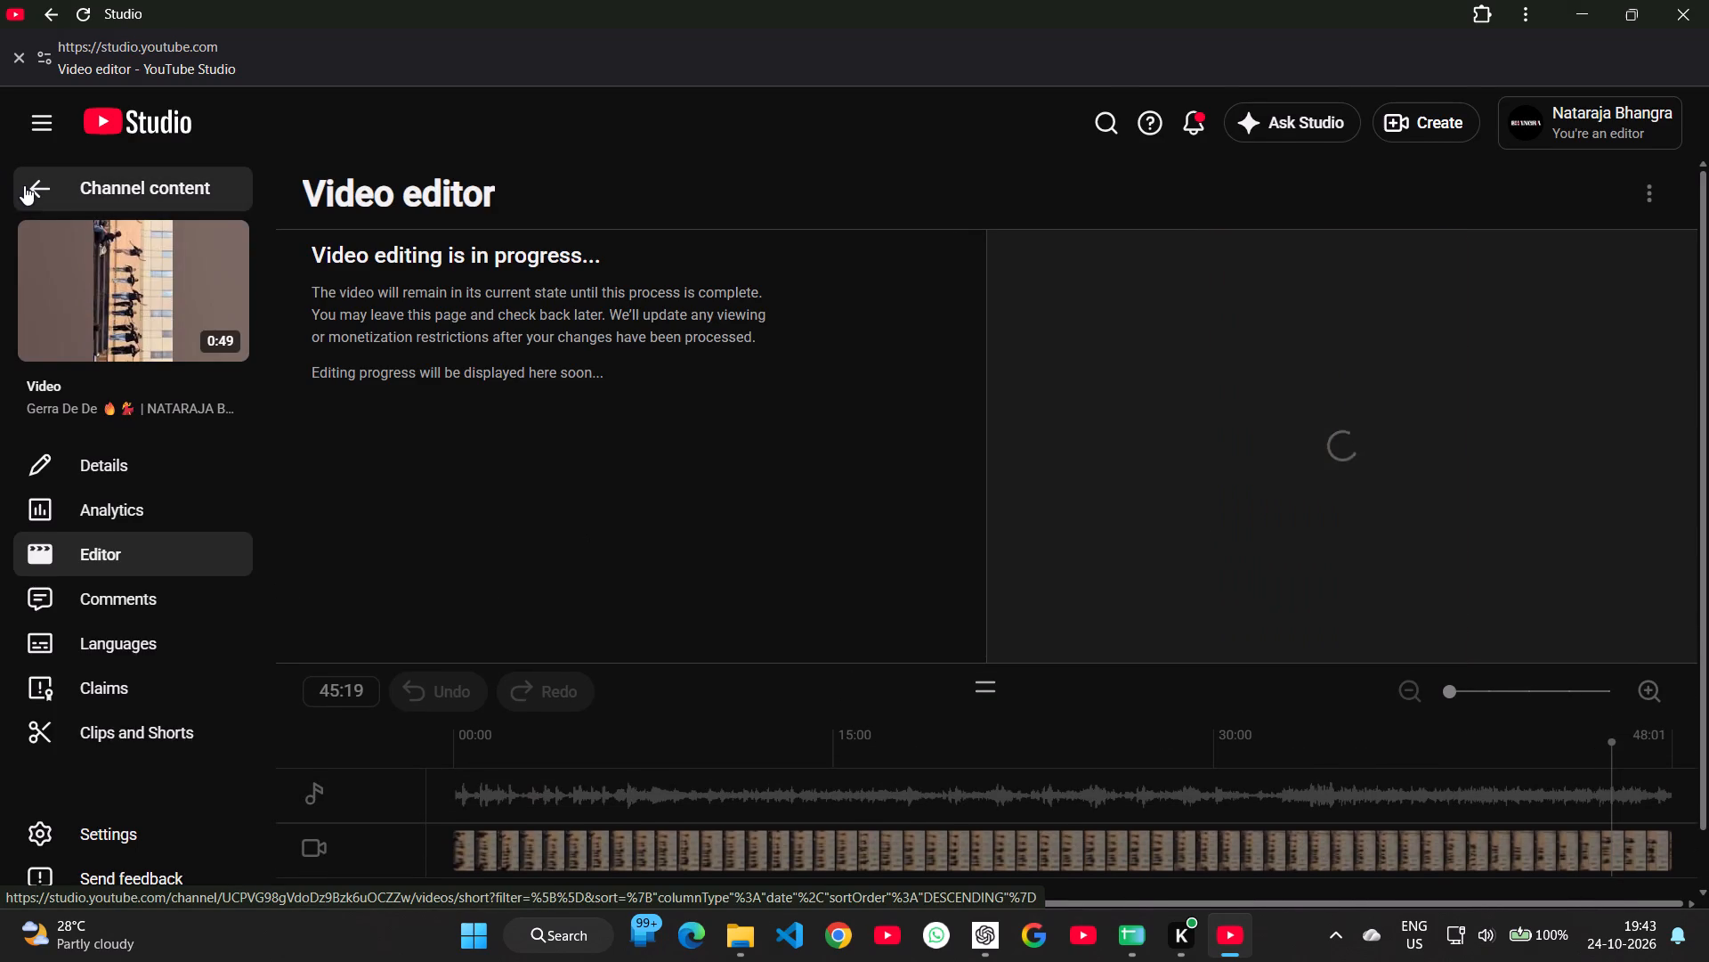
click(24, 185)
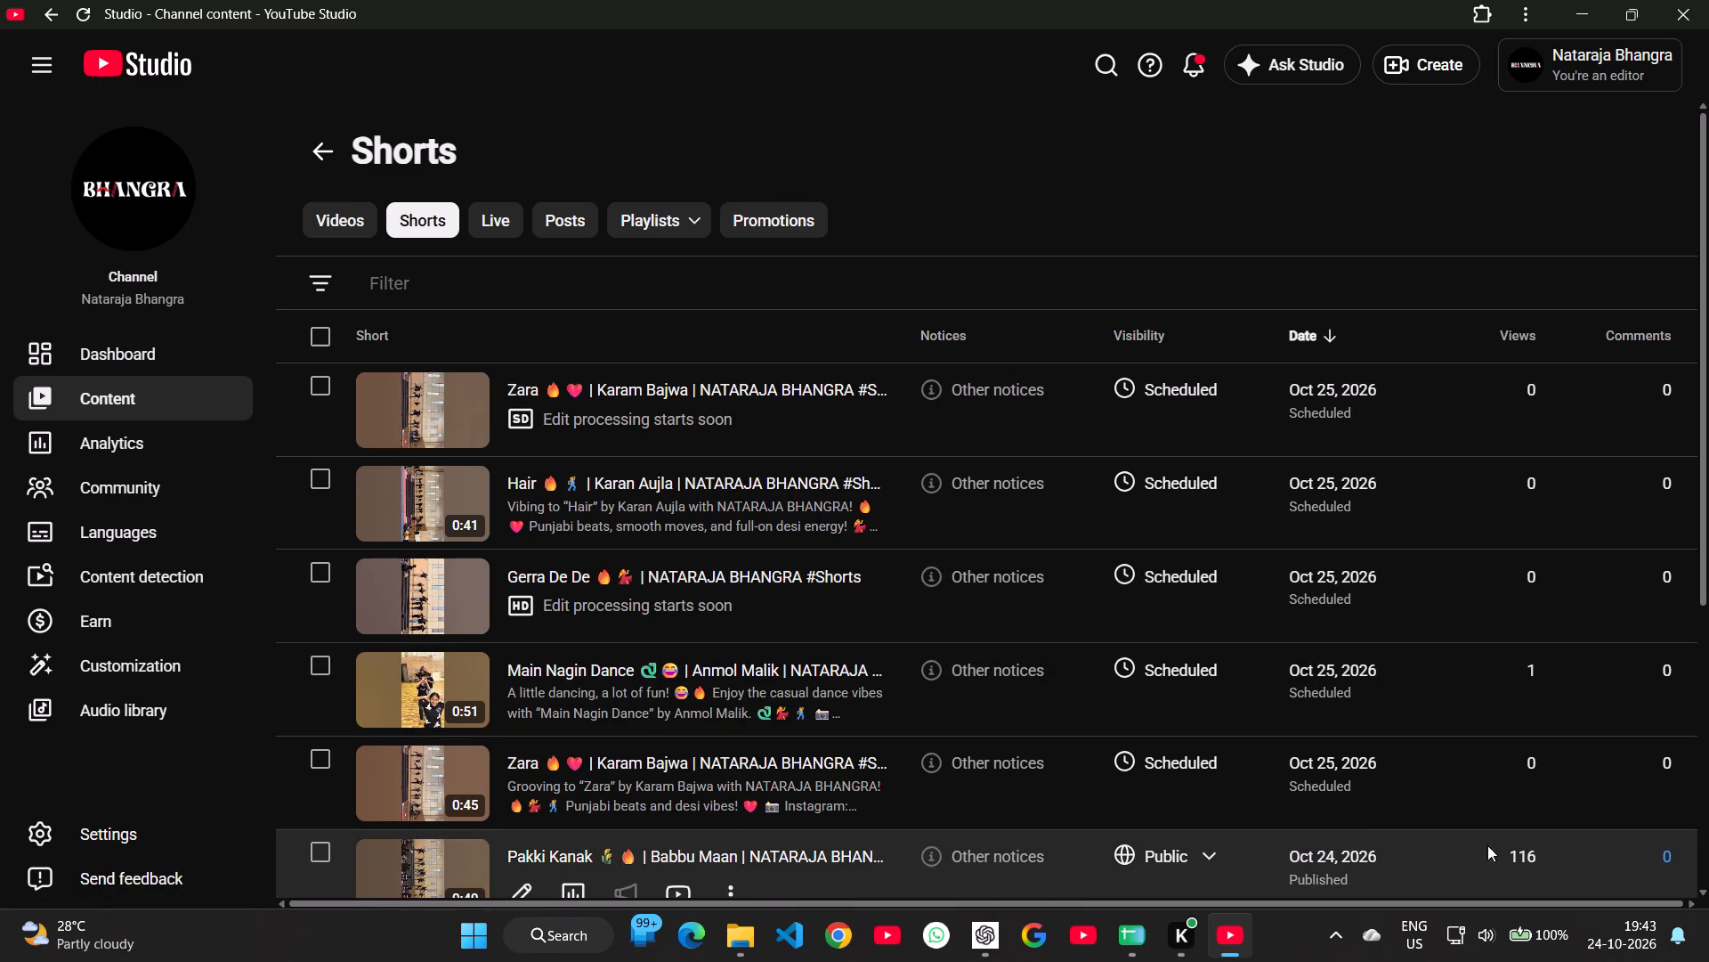
Change the visibility of the first-listed Zara Short from its scheduled release to Private and save.
scroll(1162, 815, down, 1)
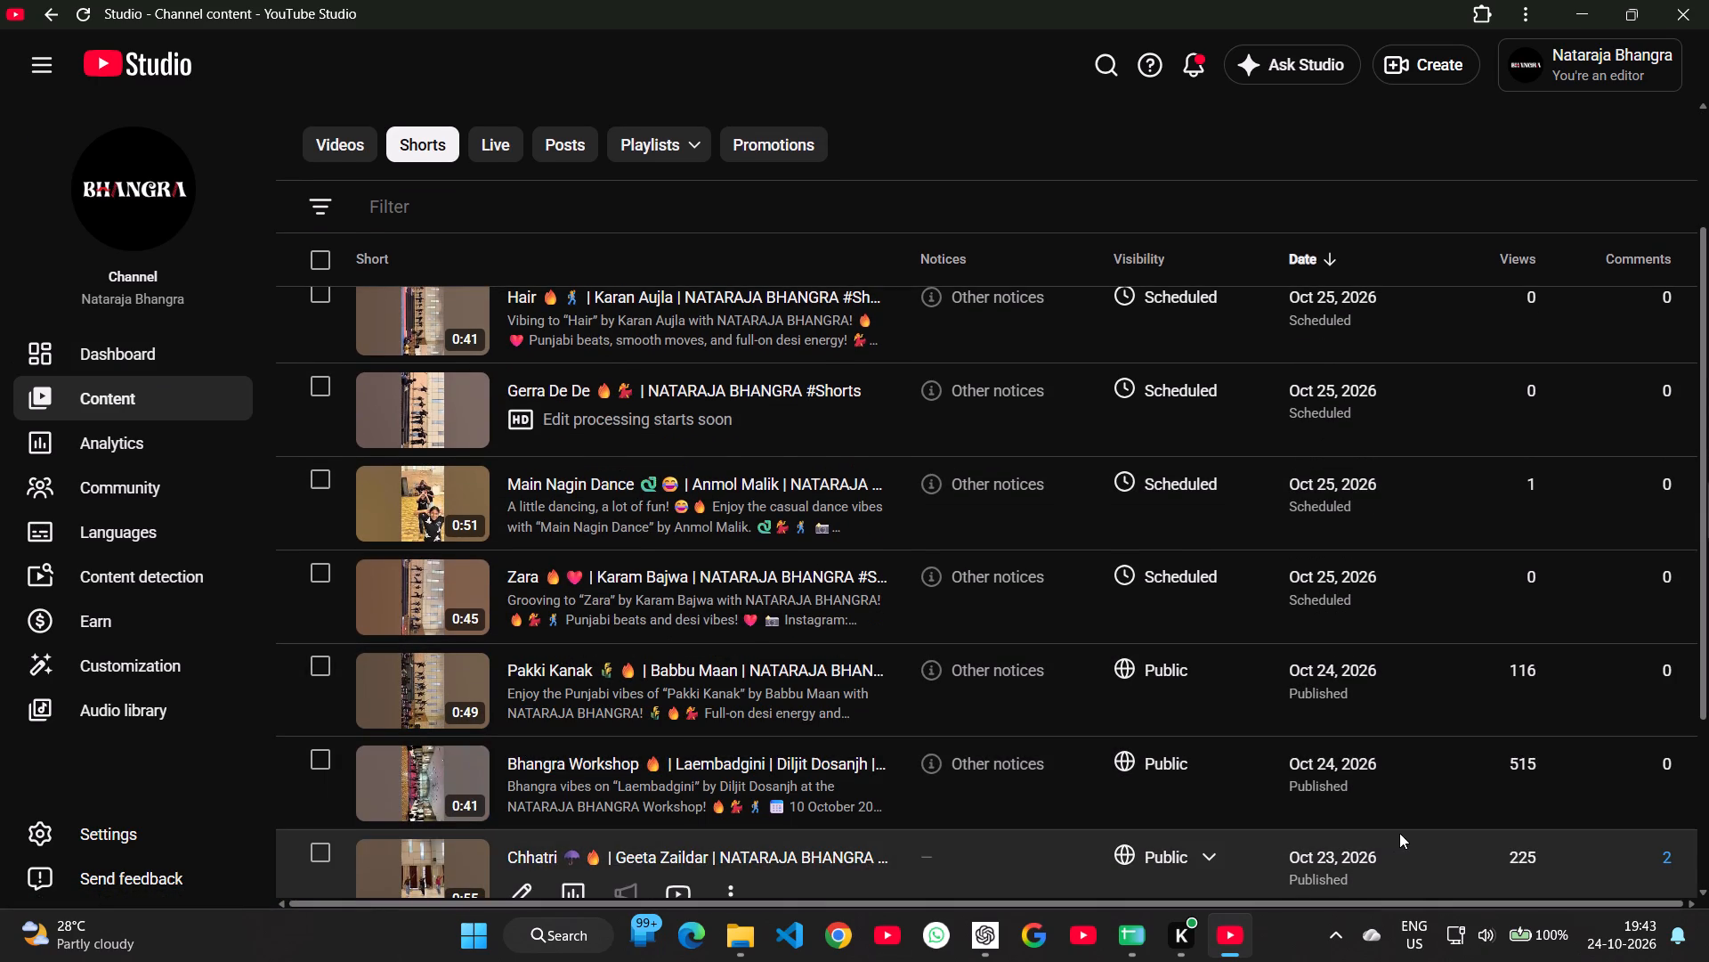
scroll(578, 619, up, 2)
scroll(578, 627, down, 1)
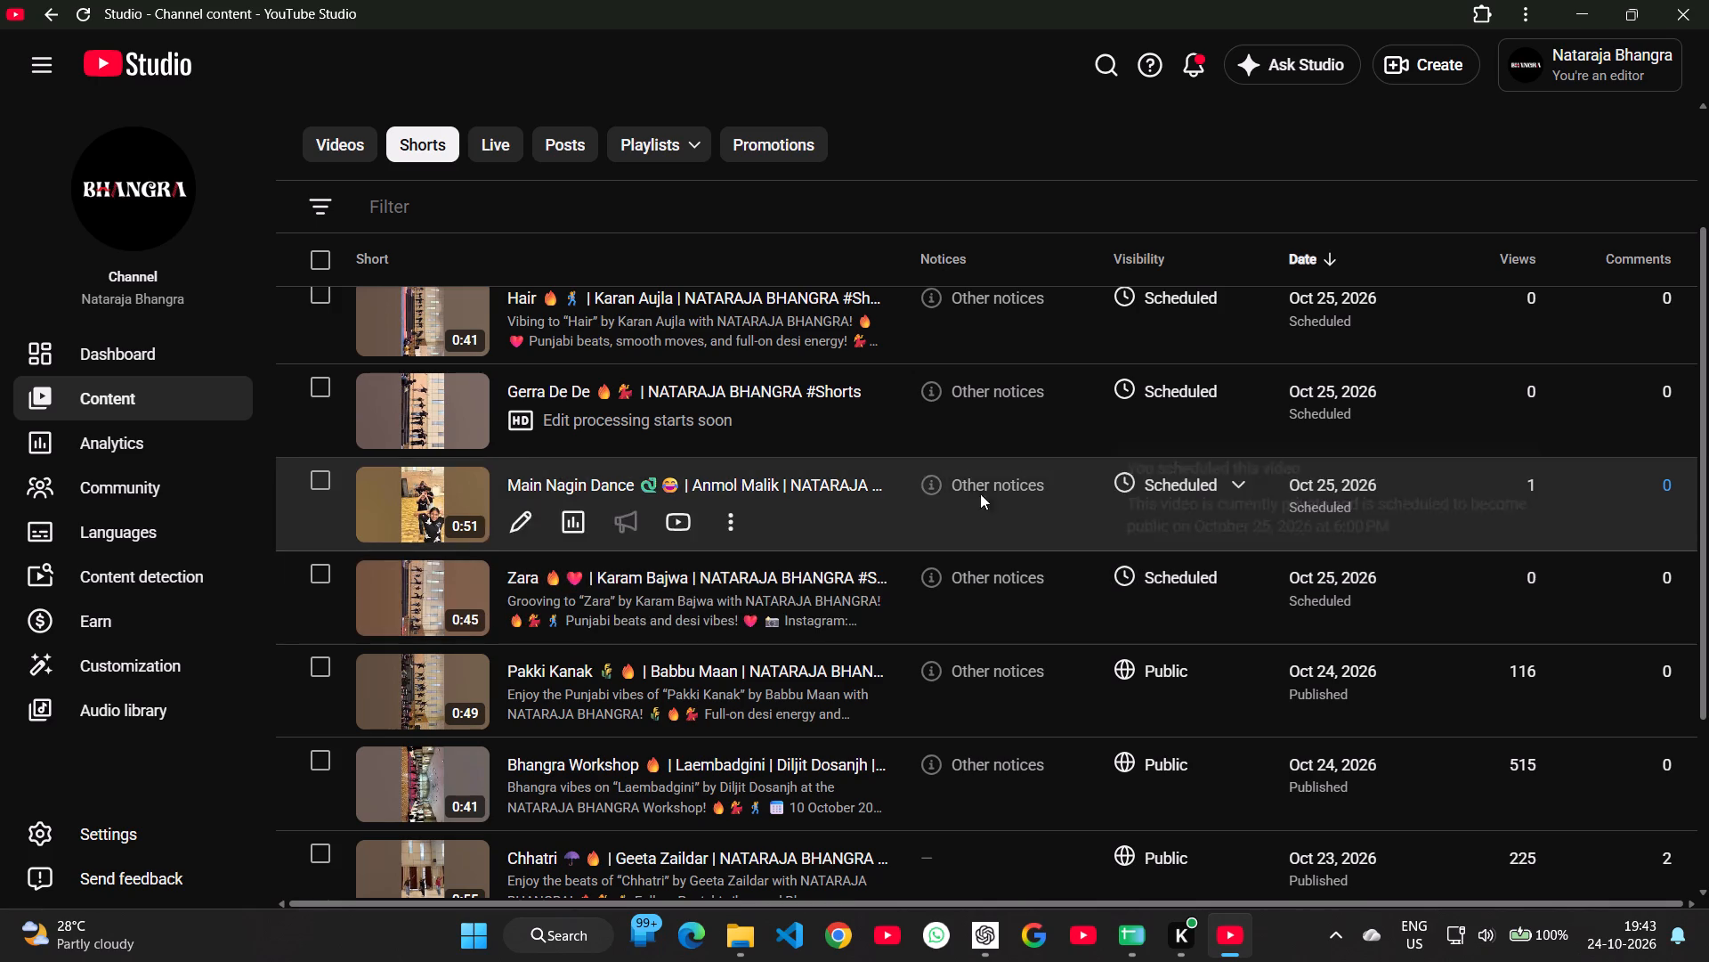
scroll(1154, 346, up, 2)
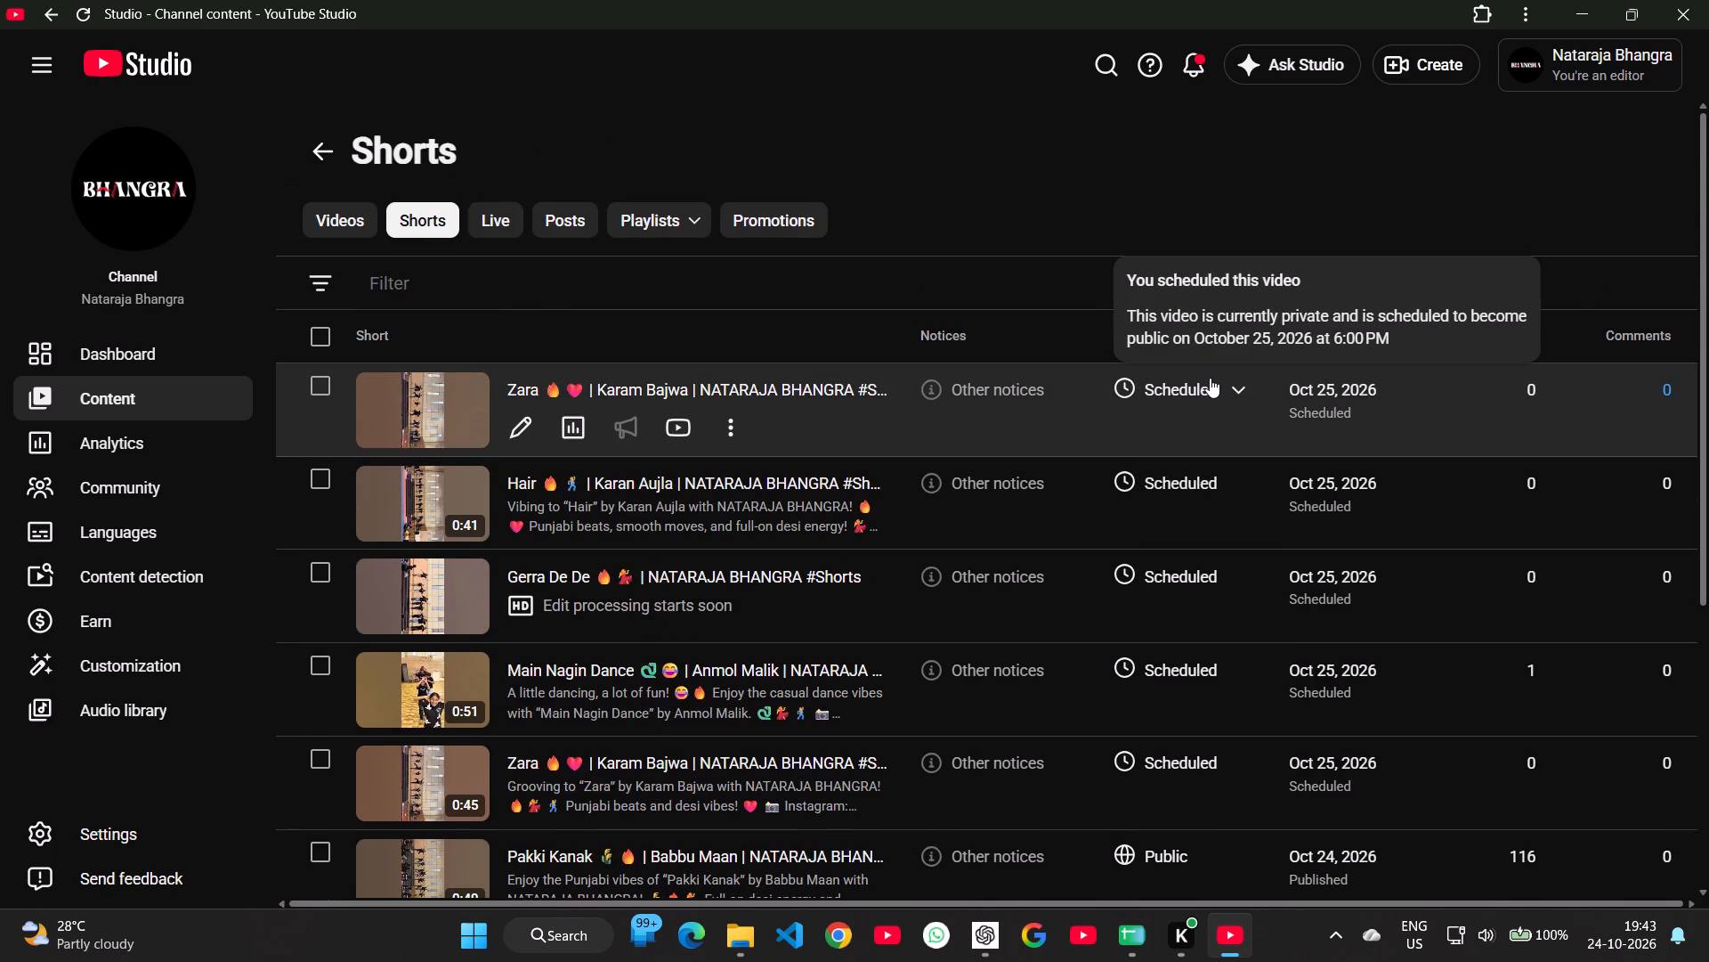
click(1216, 396)
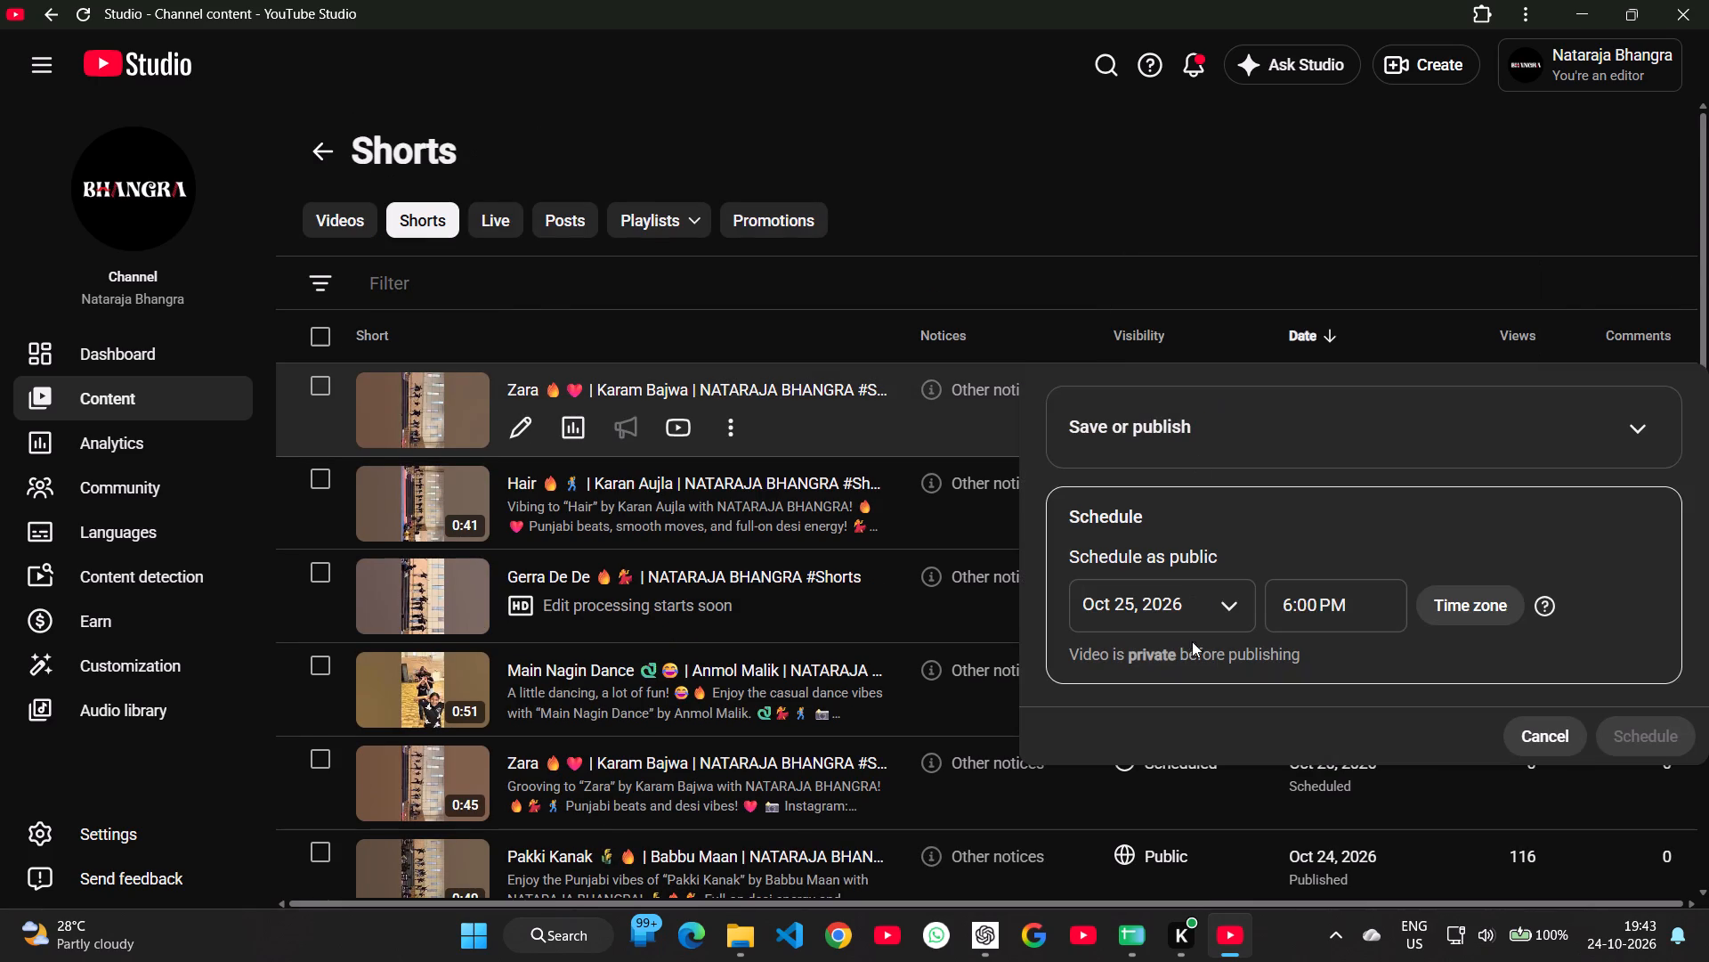
click(1227, 429)
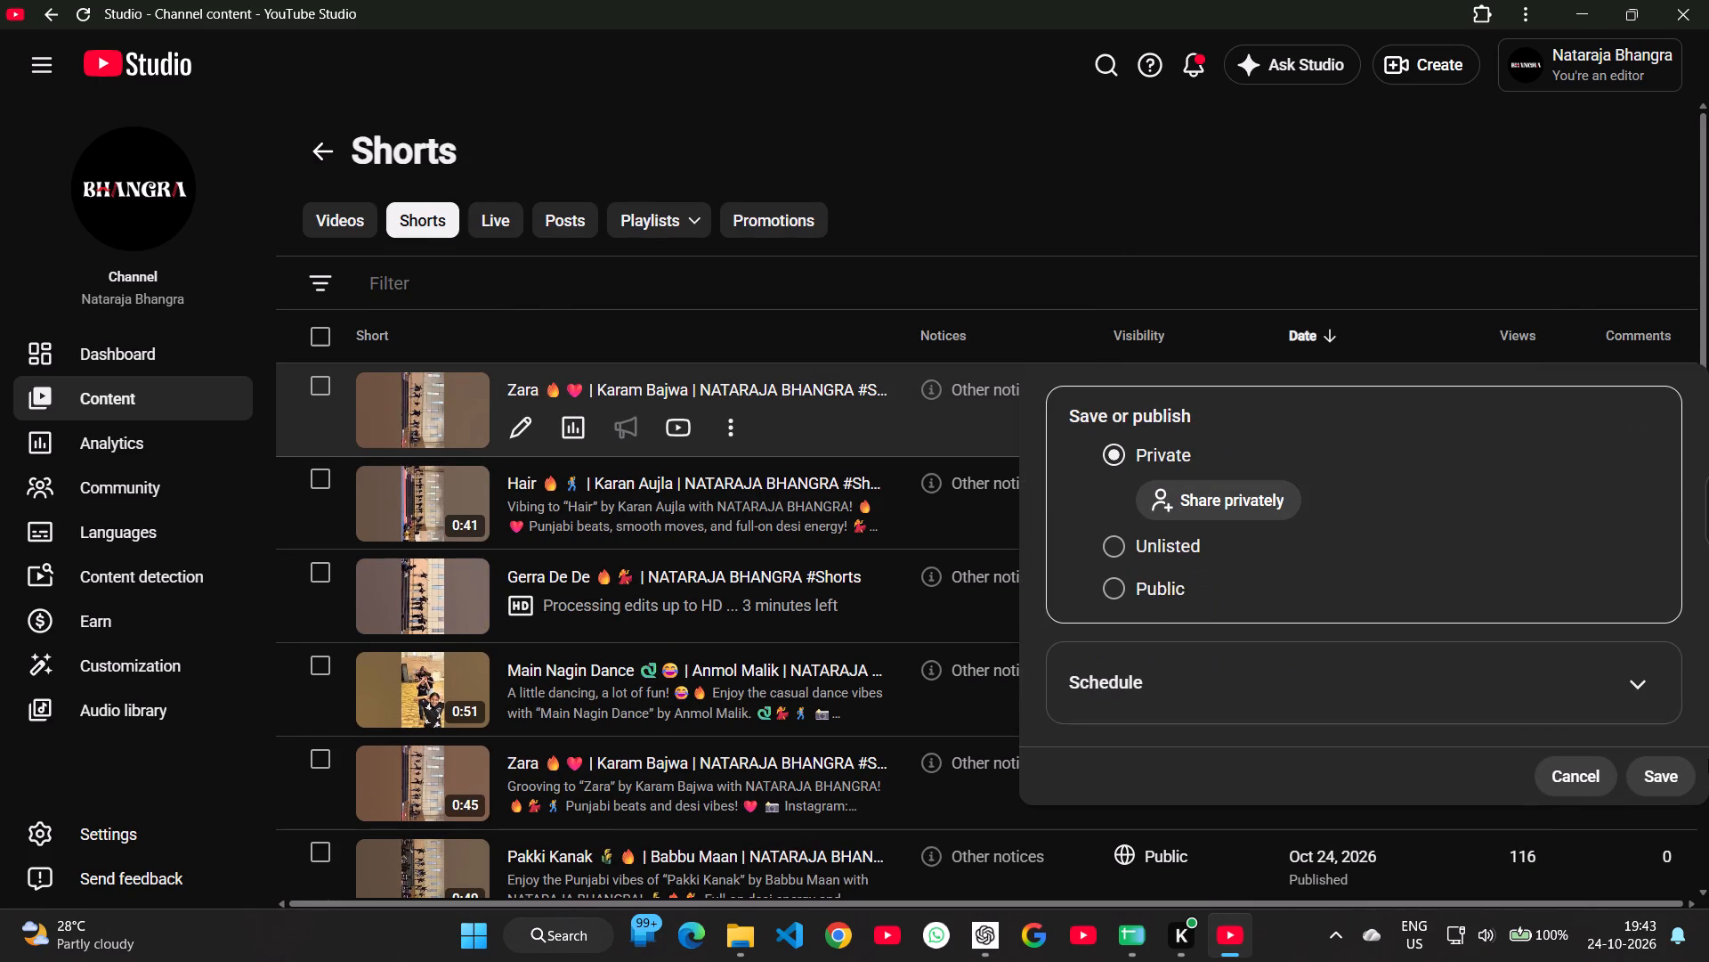
click(1649, 787)
Review the first-listed Zara Short's visibility options, dismiss them, and look over the other Shorts in the list.
scroll(1340, 413, down, 1)
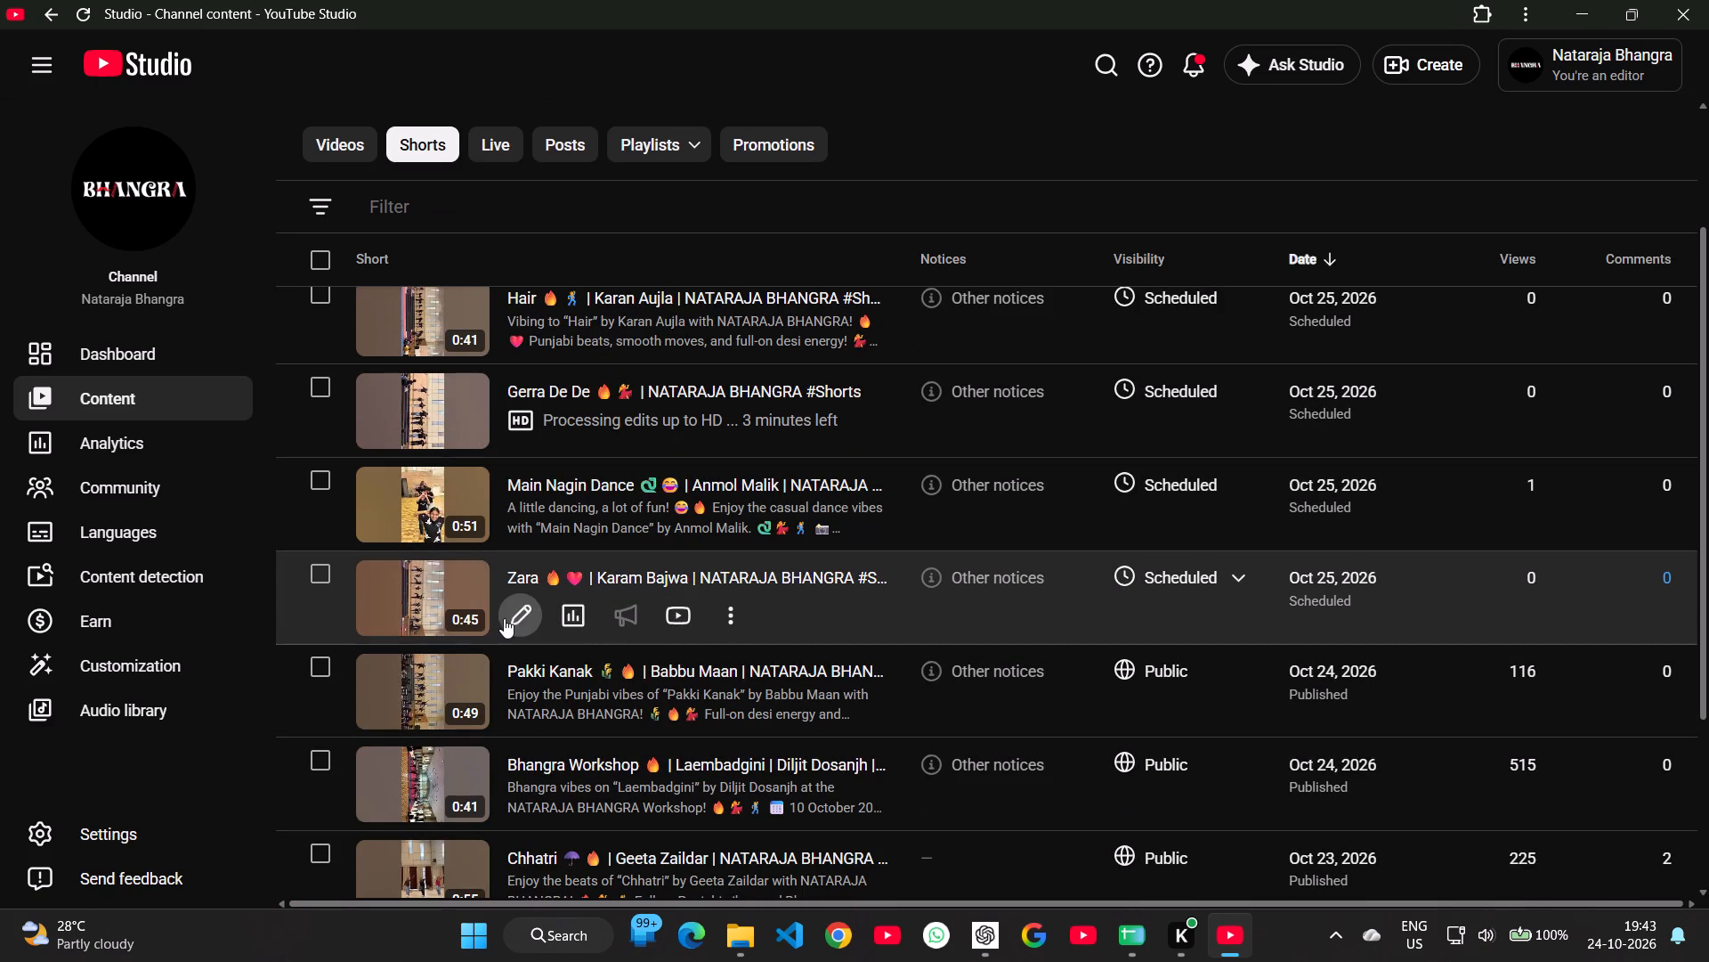
scroll(840, 549, up, 4)
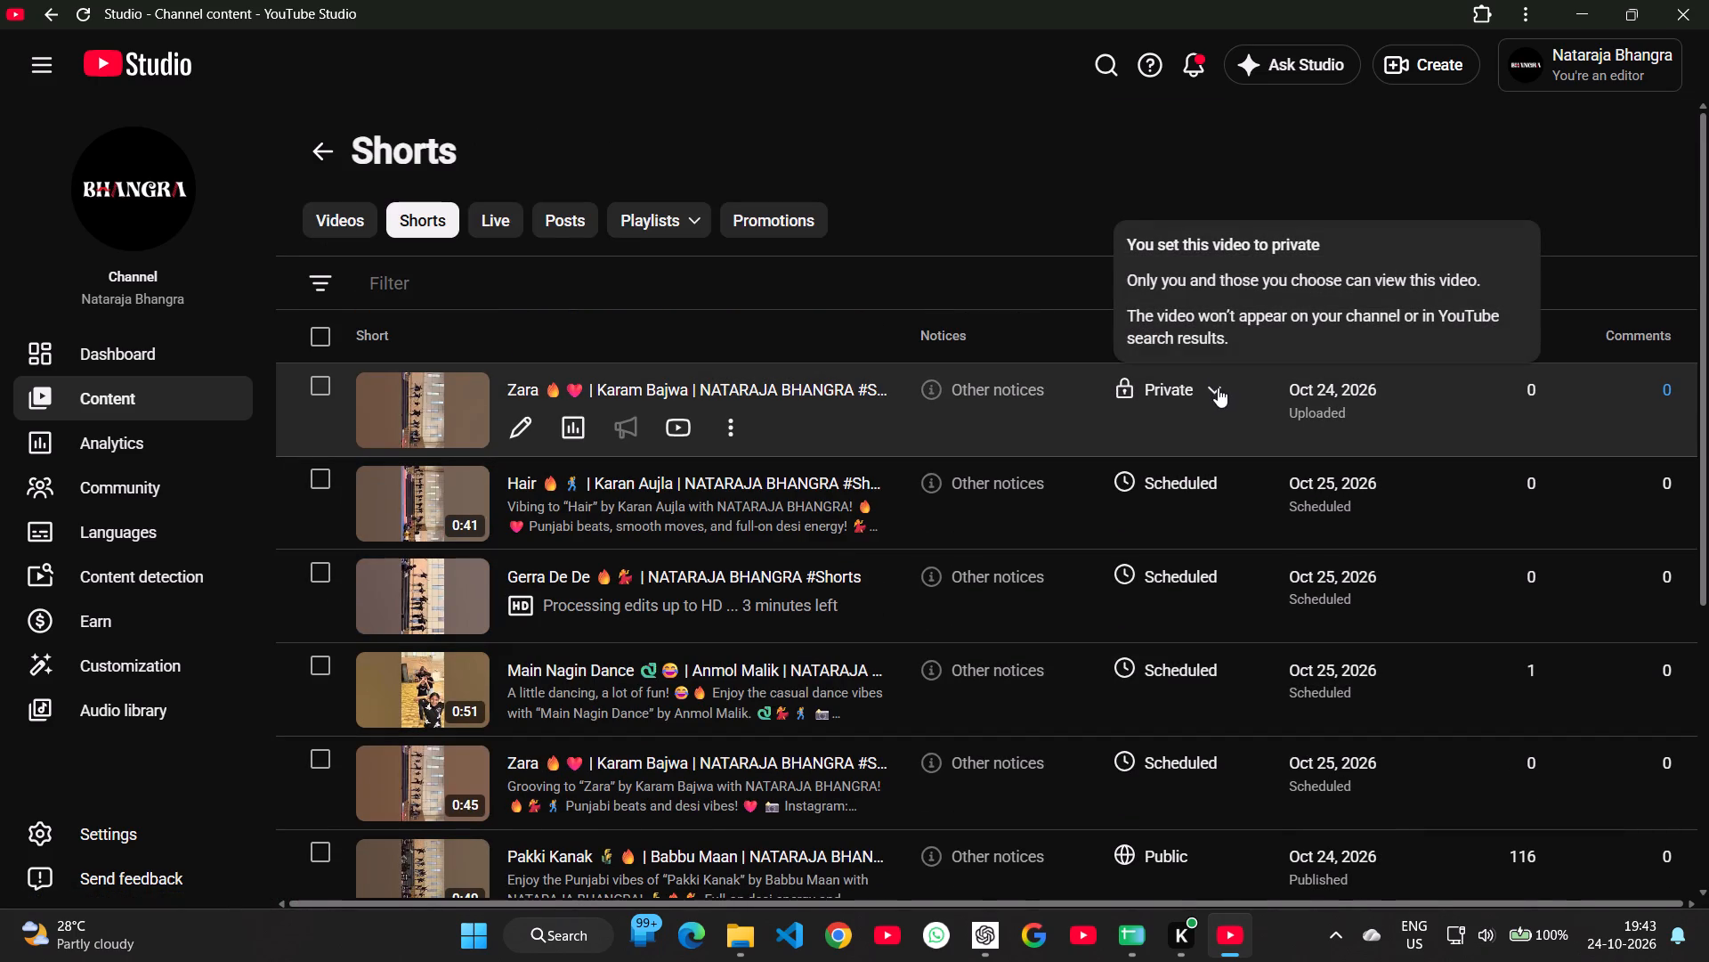
click(1217, 392)
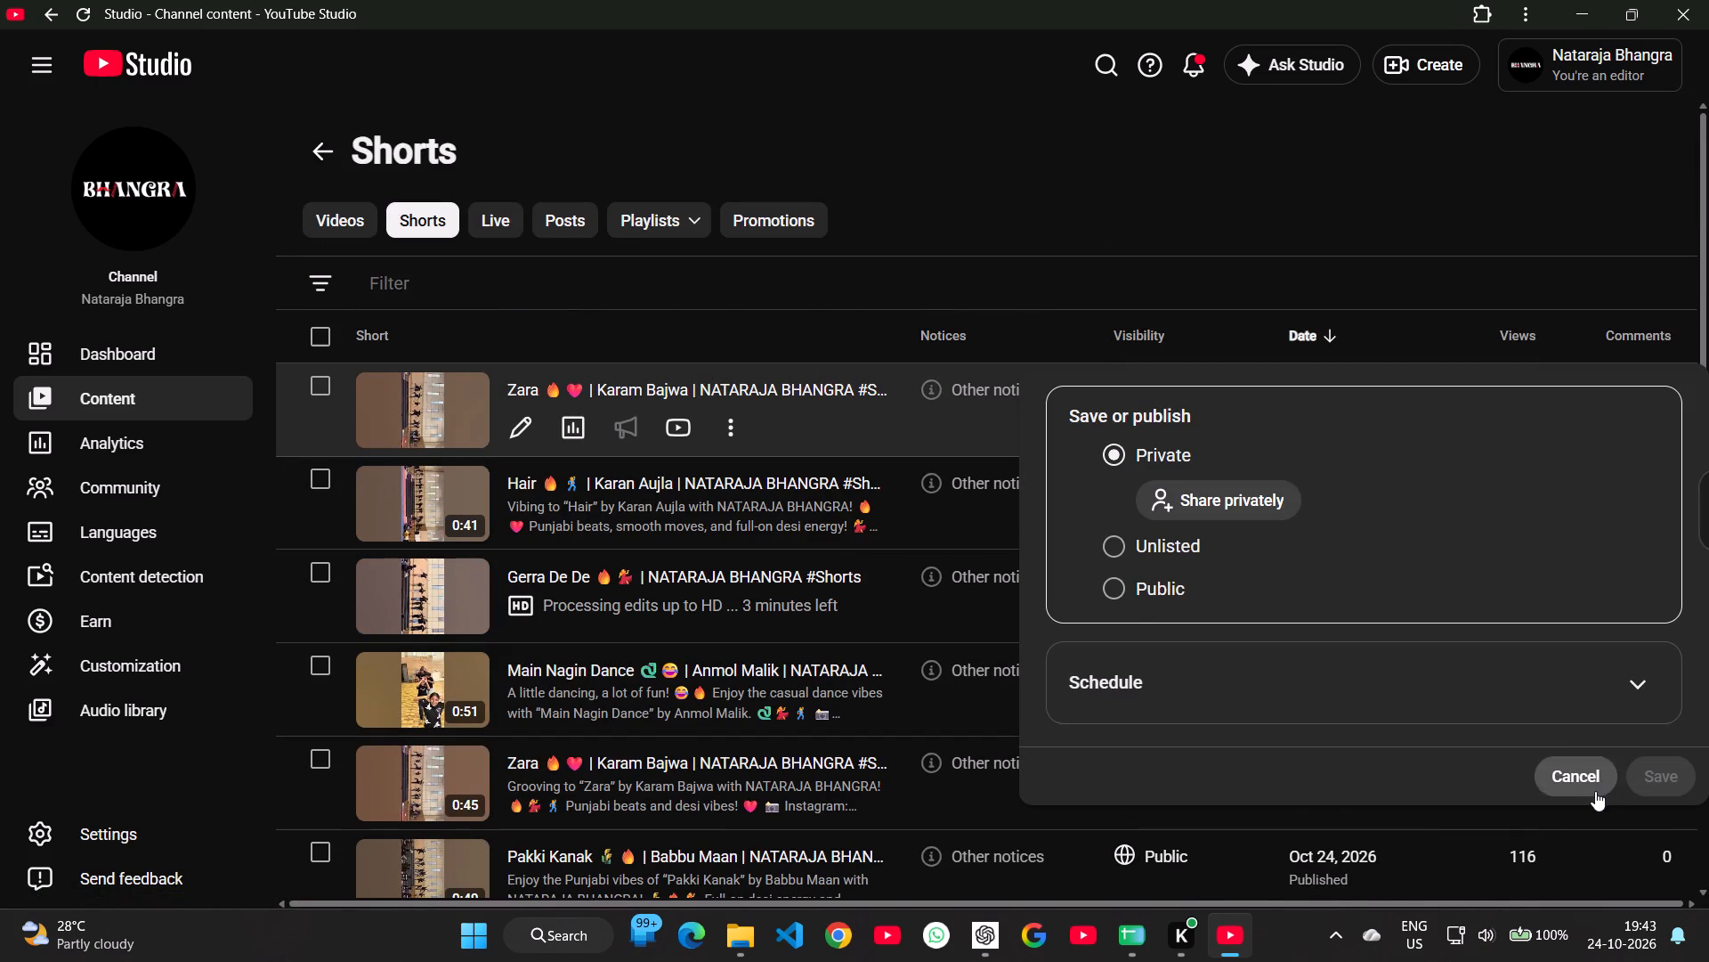
click(1595, 791)
scroll(902, 738, down, 2)
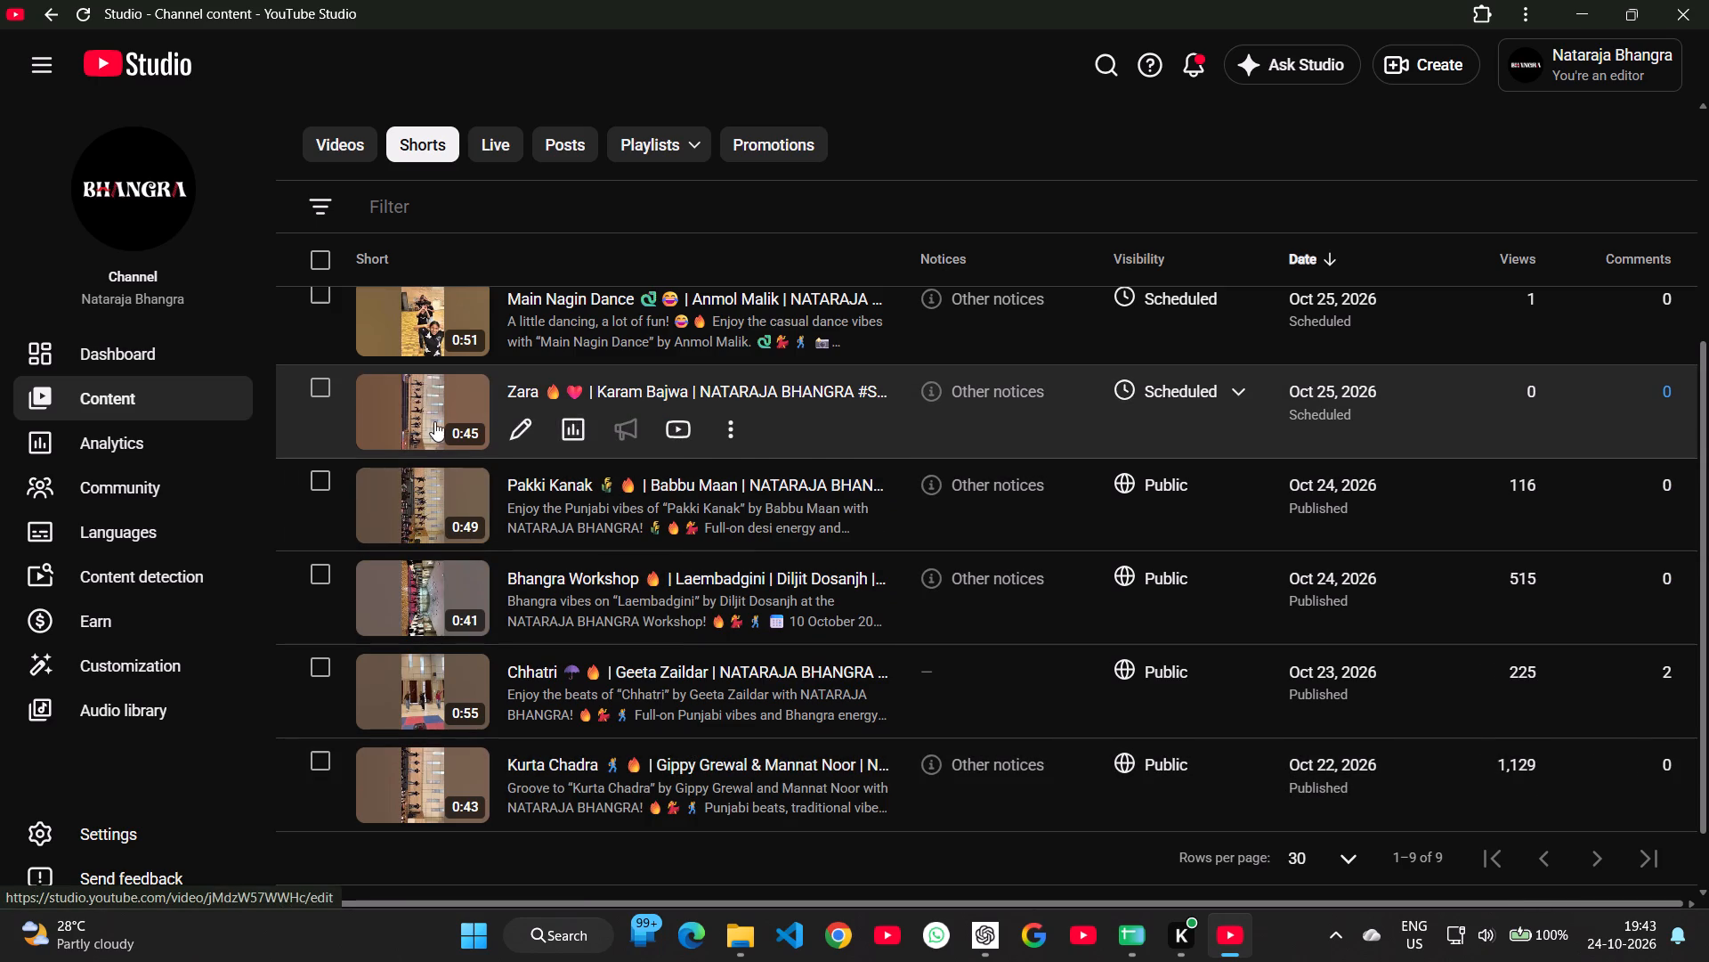
Open the scheduled Zara Short's details and compare the thumbnail frames offered from the video, closing the selection without applying one.
click(506, 428)
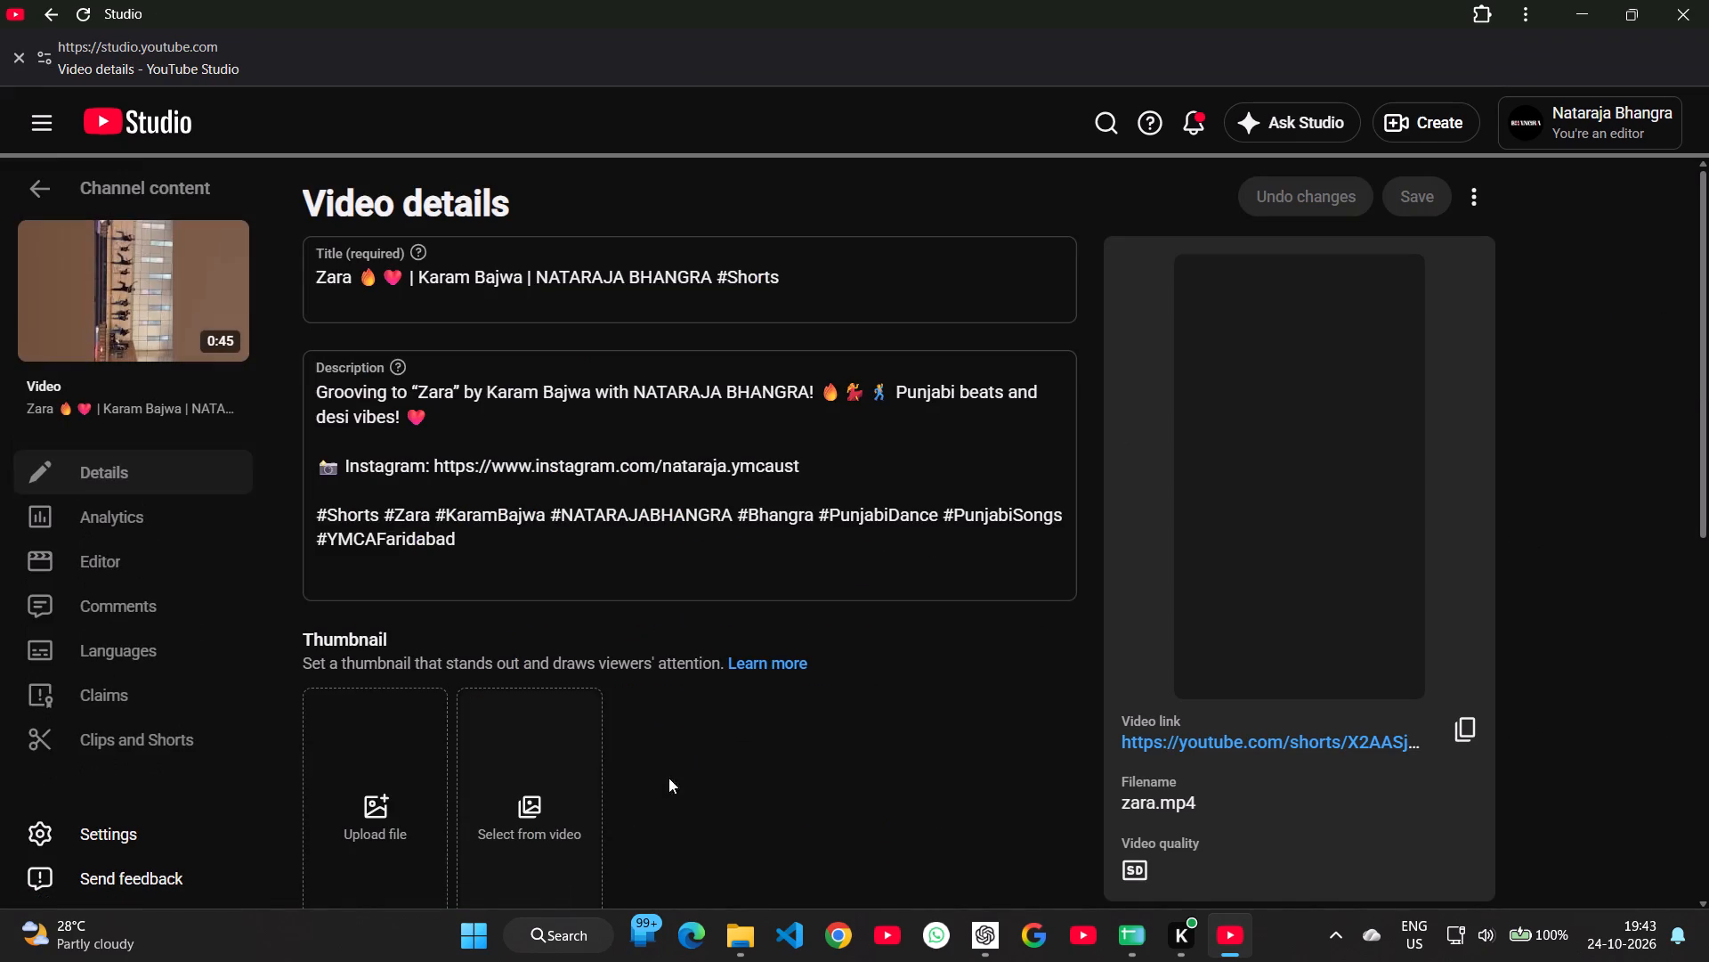
scroll(785, 787, down, 2)
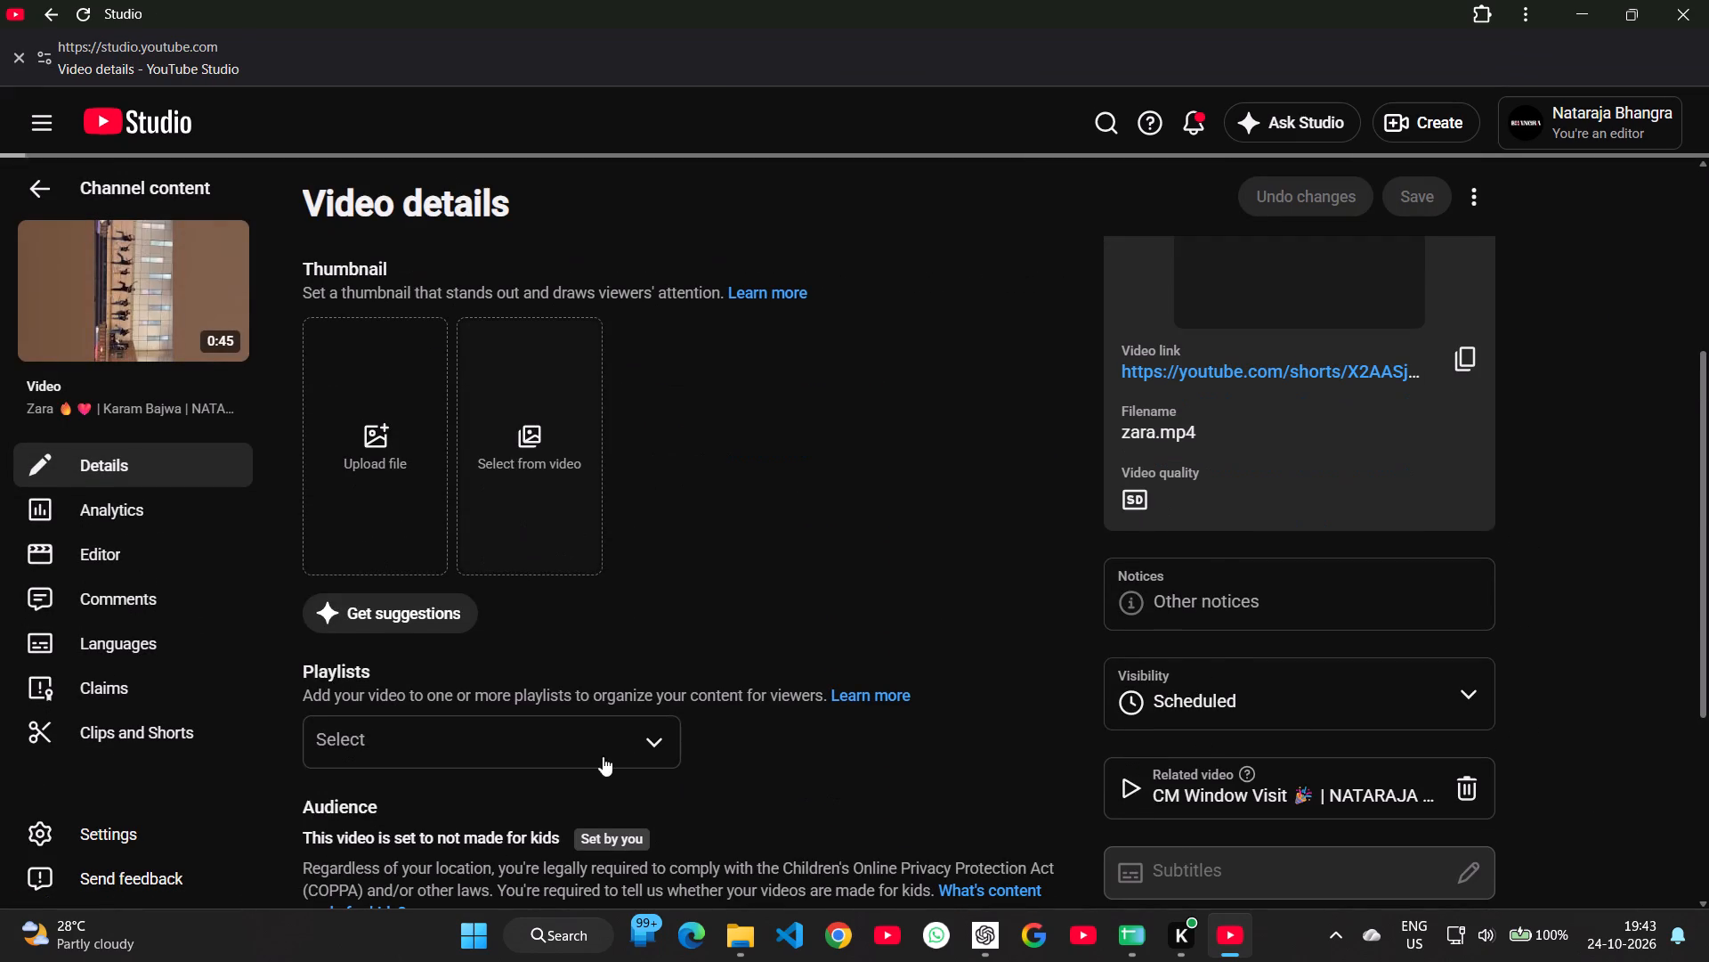
click(528, 488)
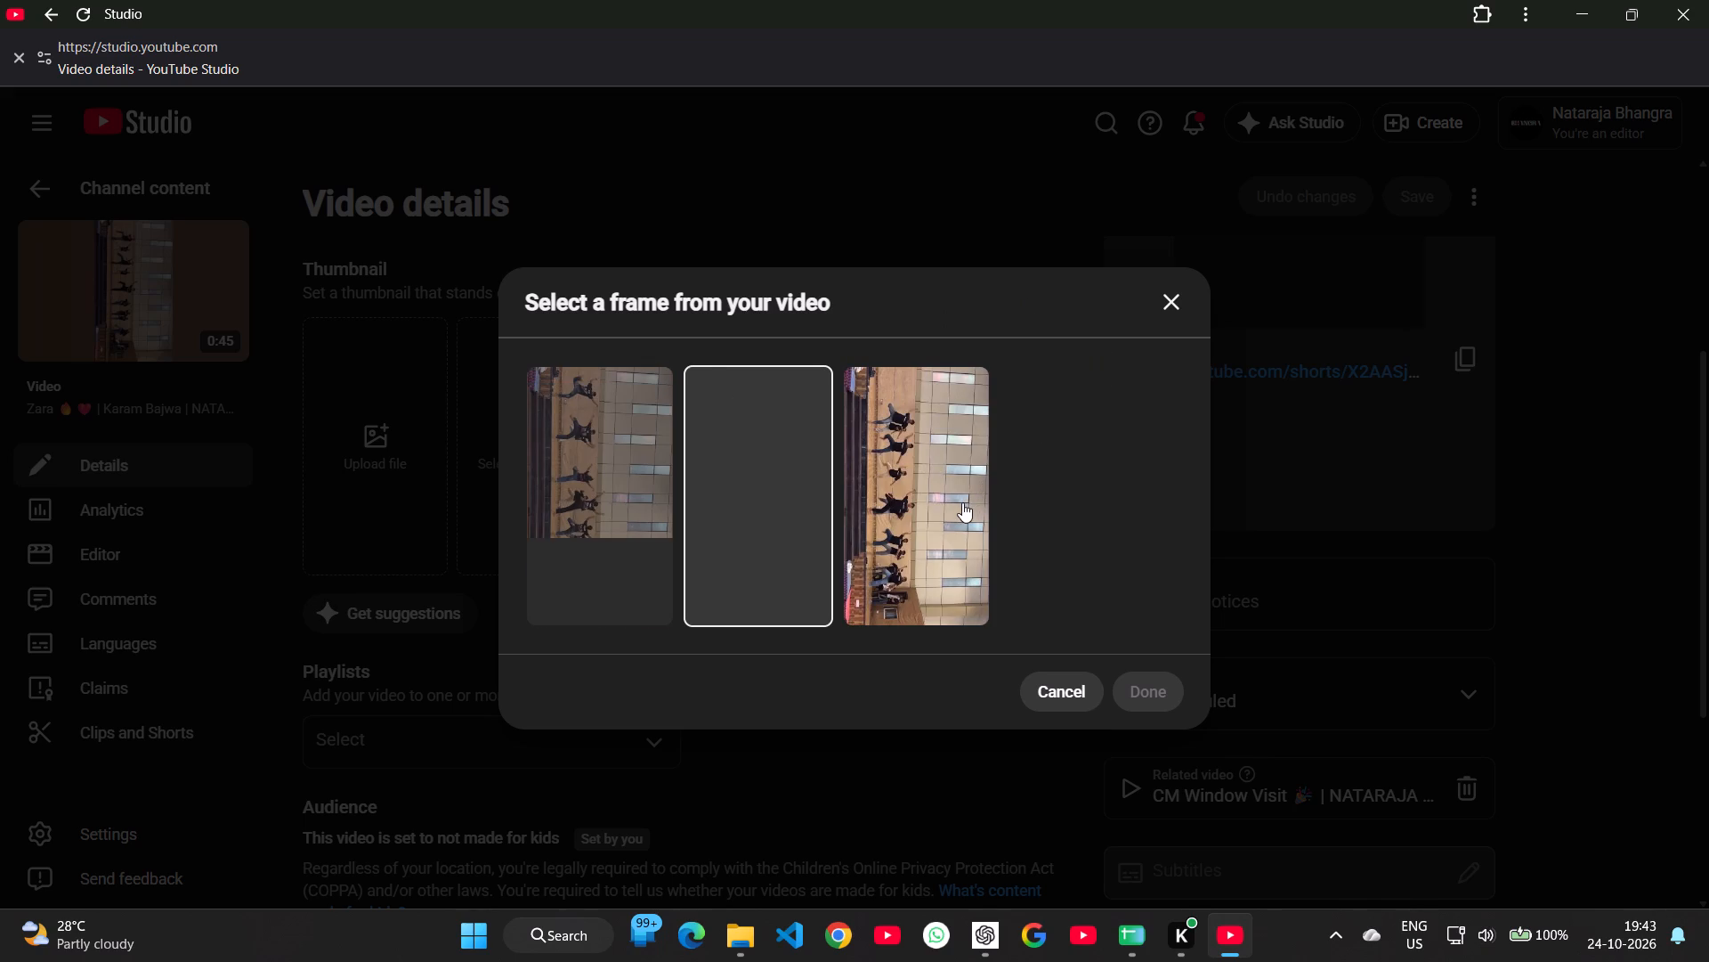
click(927, 507)
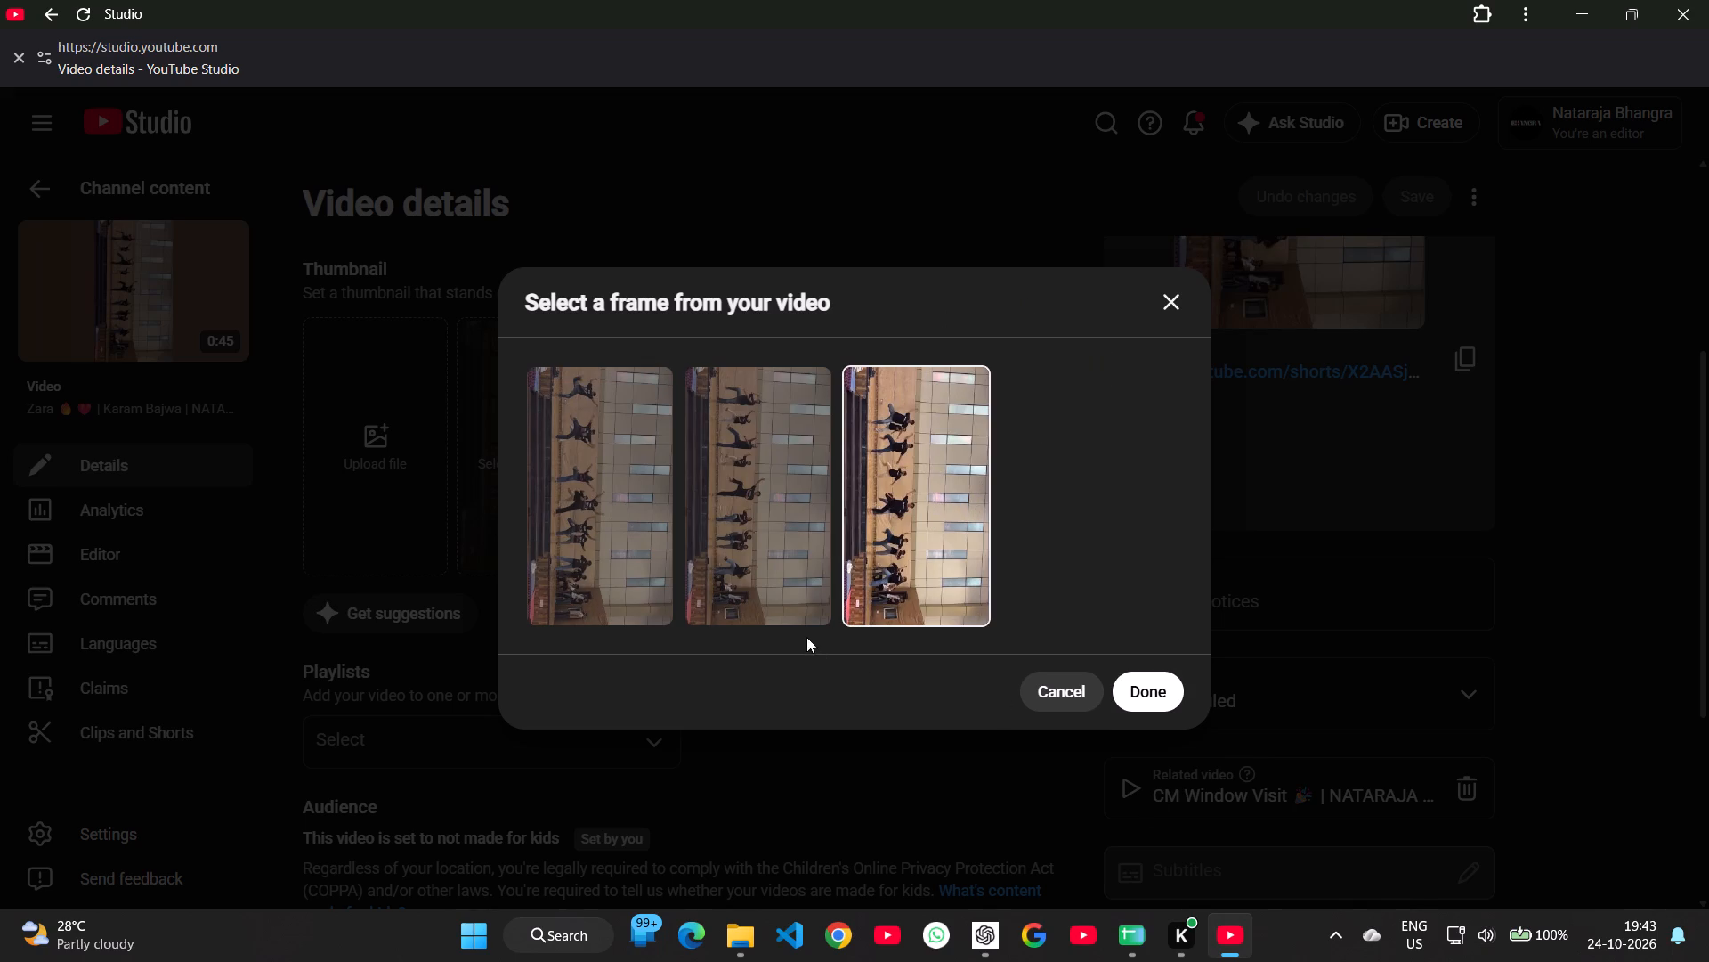
click(744, 610)
click(1165, 273)
click(1177, 300)
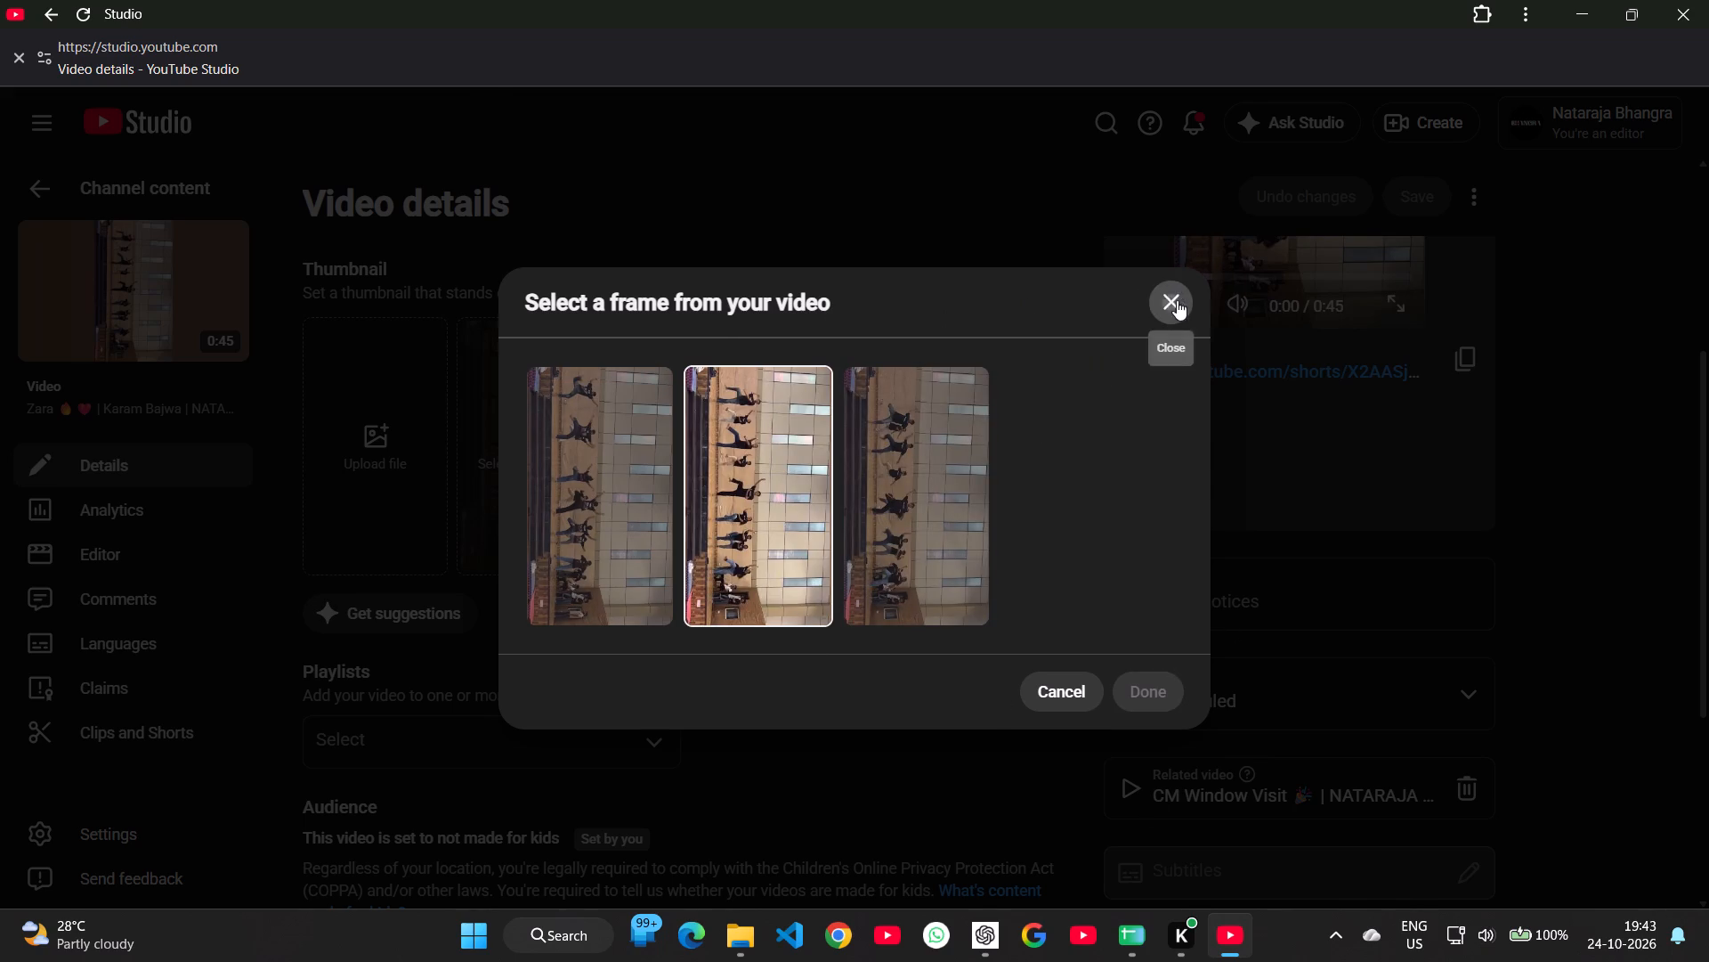
Open the scheduled Zara Short in the Trim & cut editor and play its ending from about 41:10.
click(116, 569)
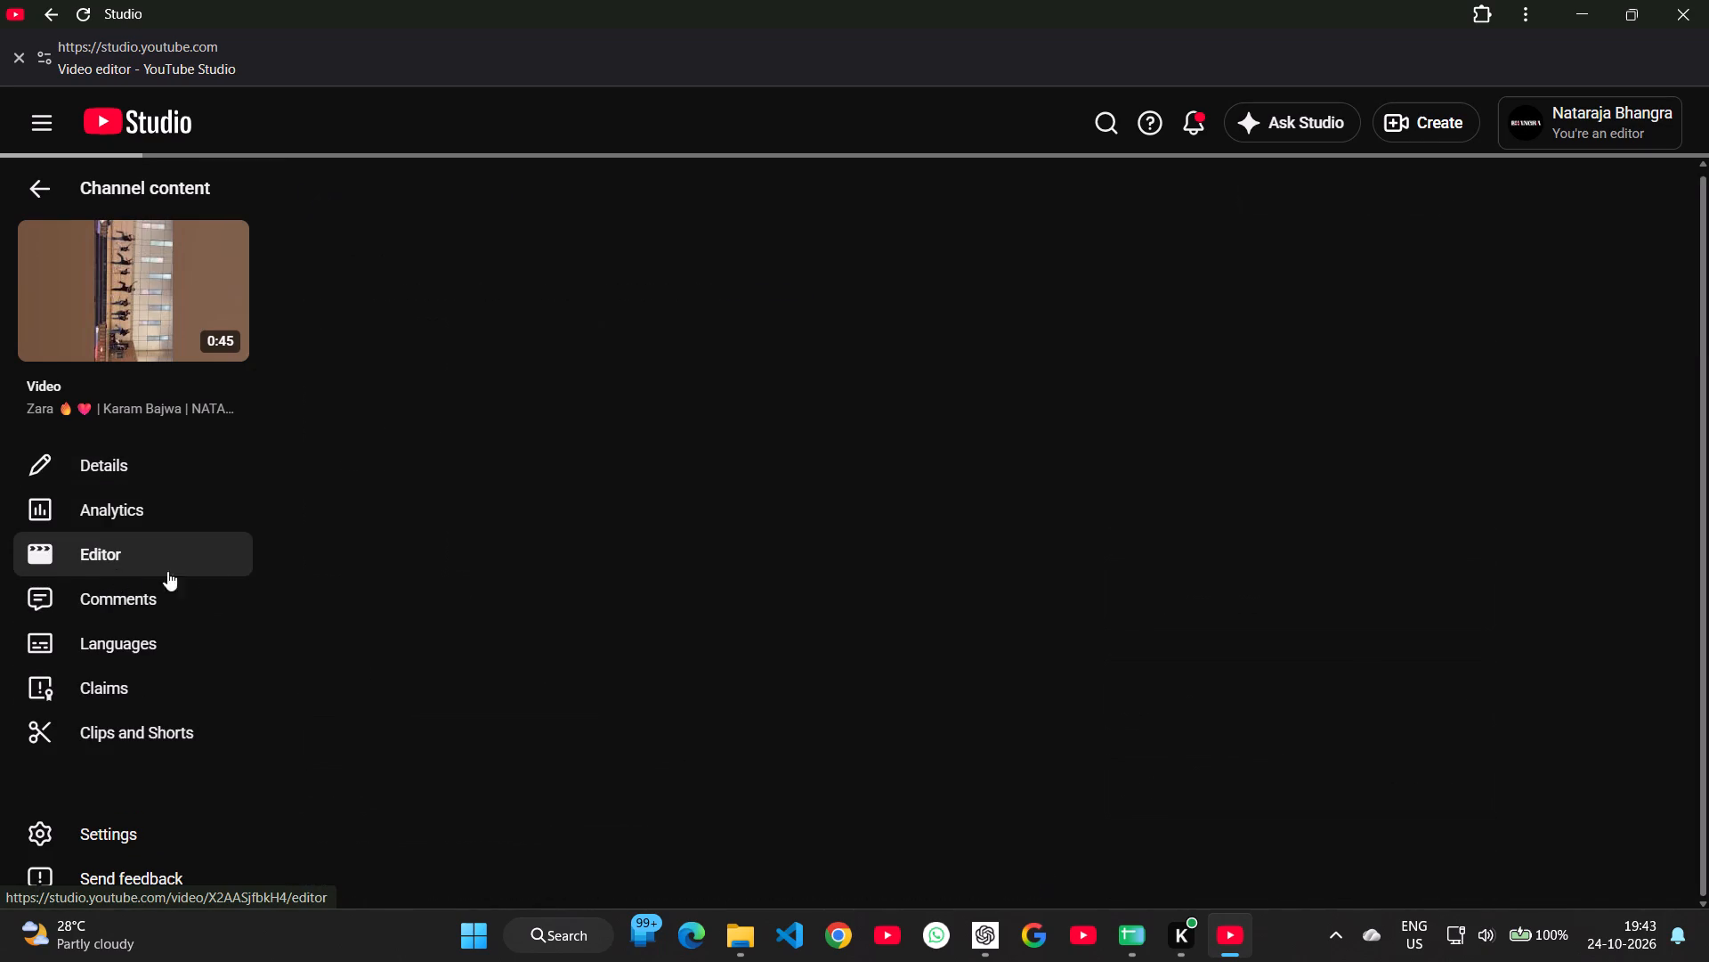
click(452, 249)
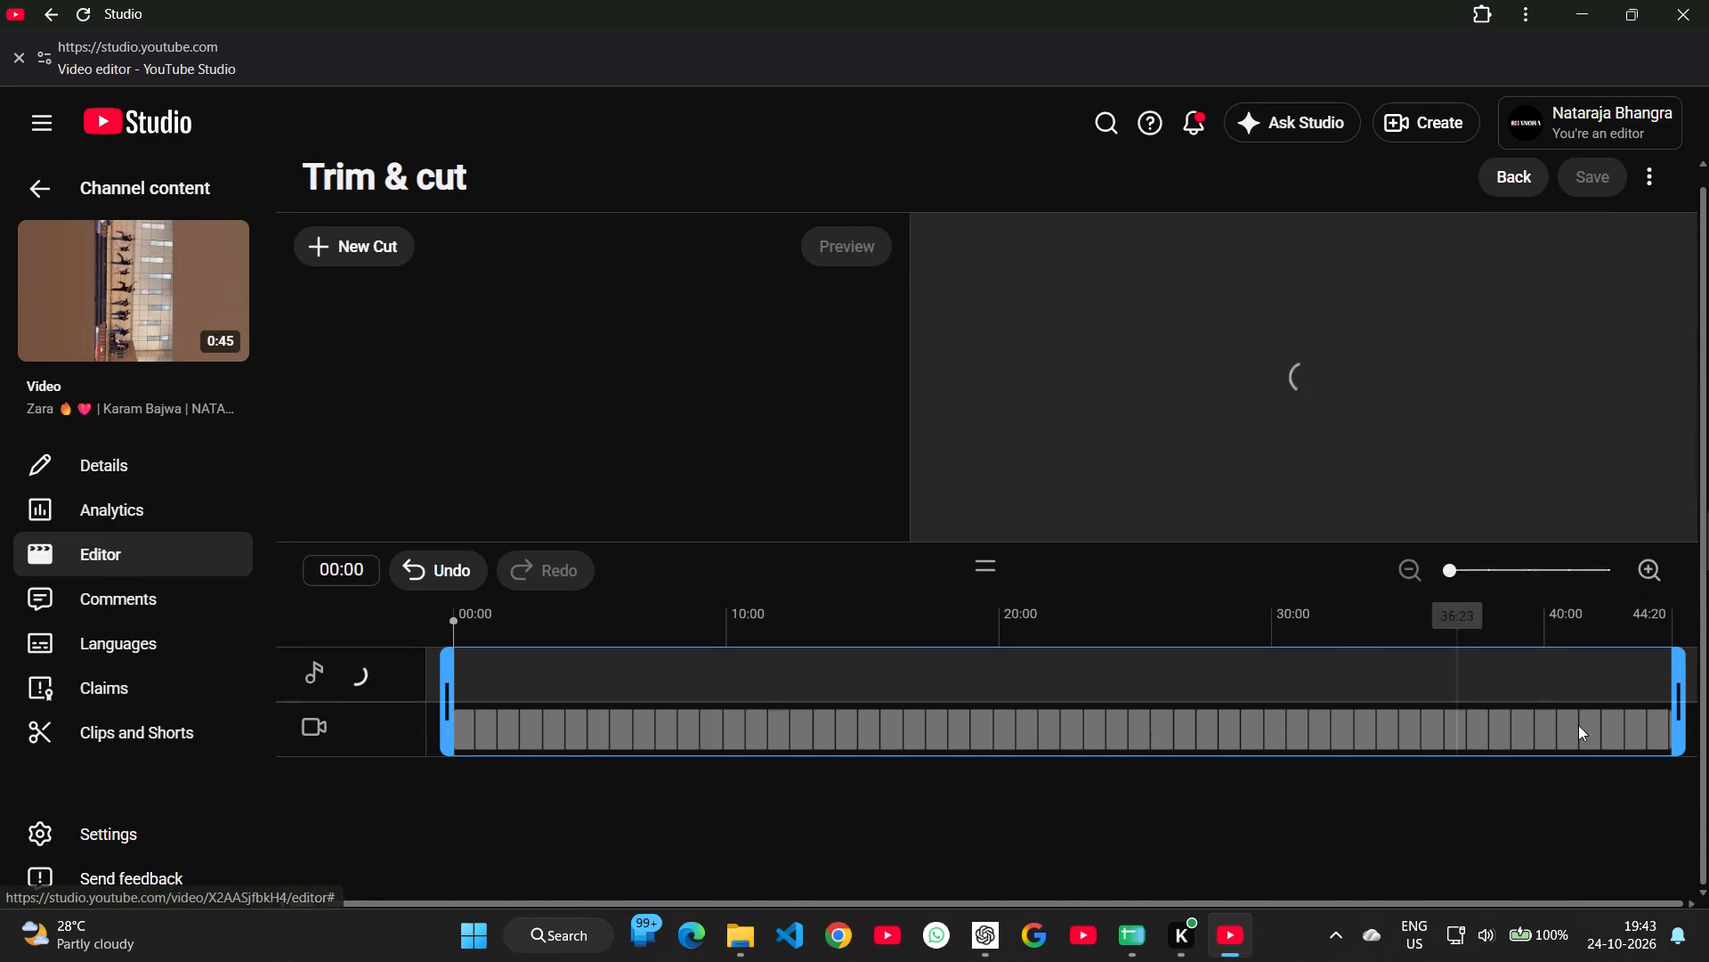
click(1592, 590)
key(space)
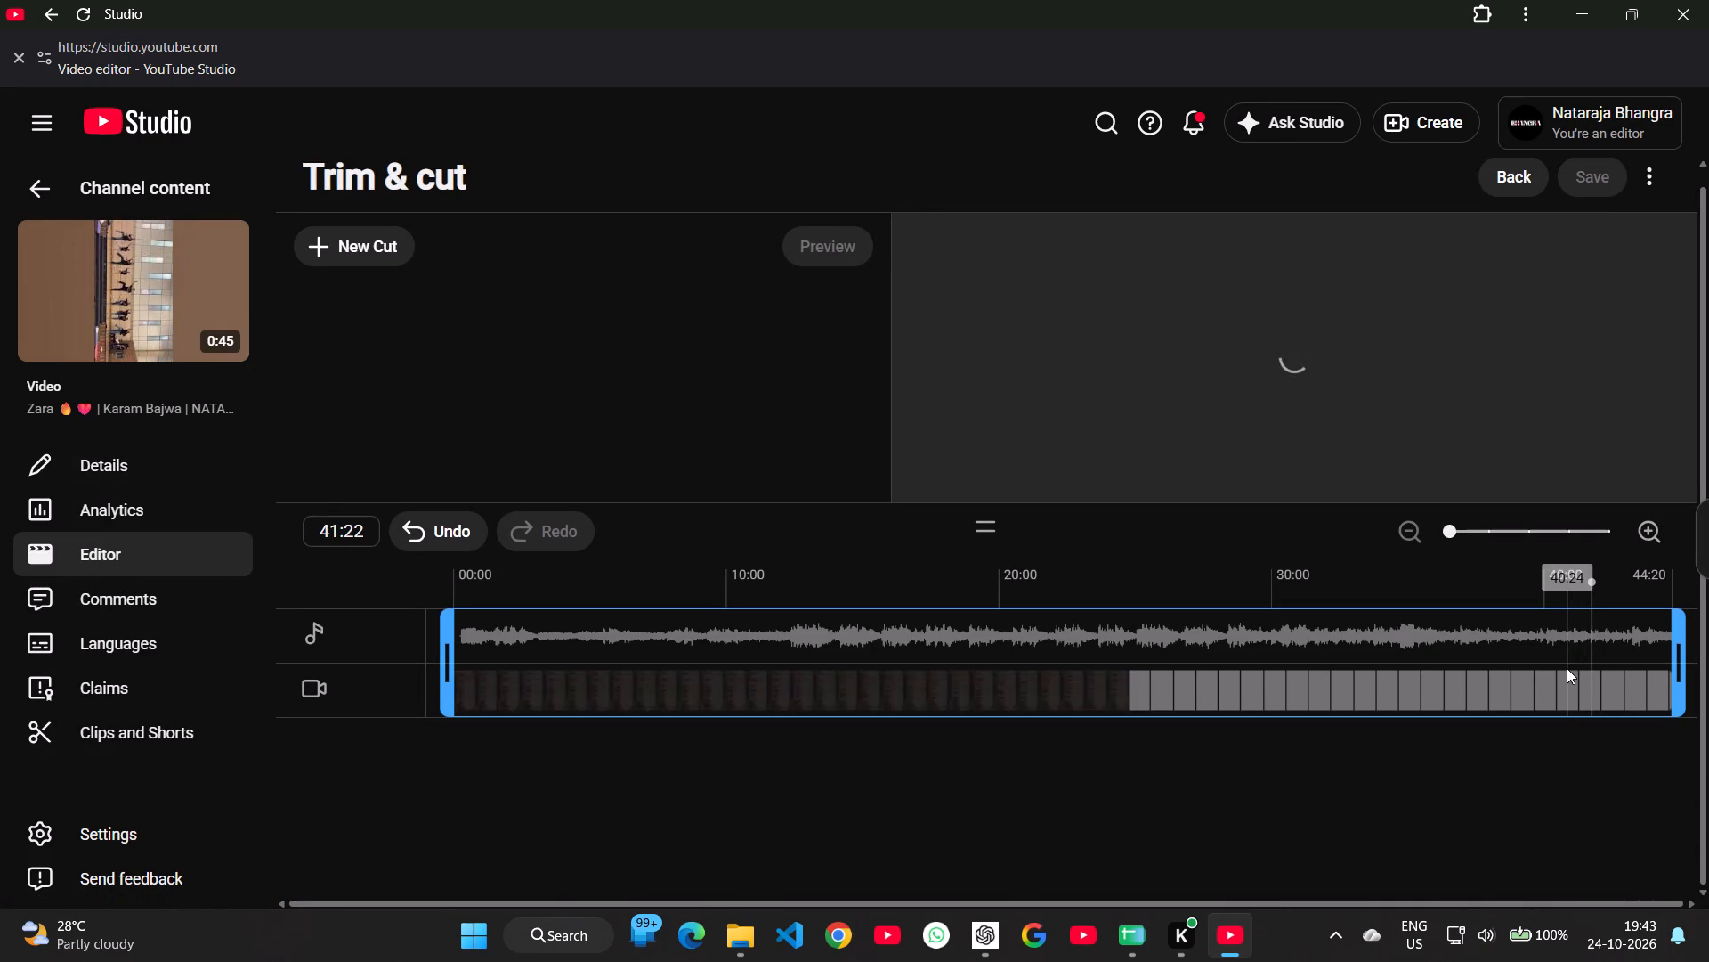
key(space)
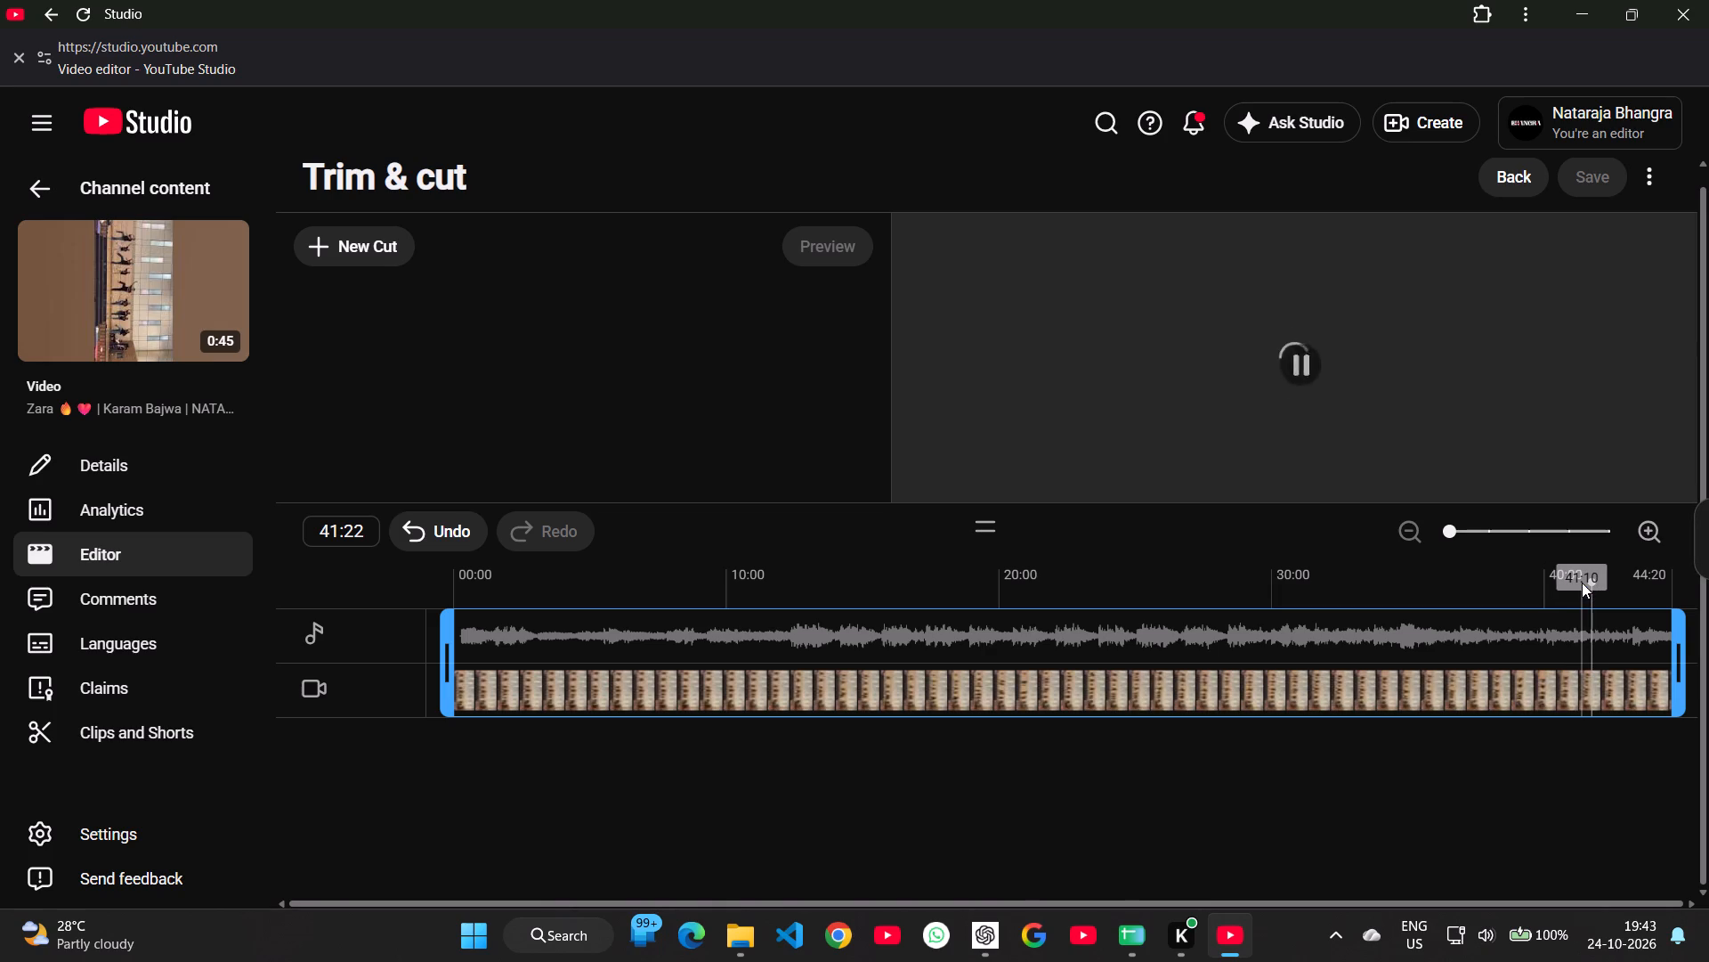
click(1582, 583)
key(space)
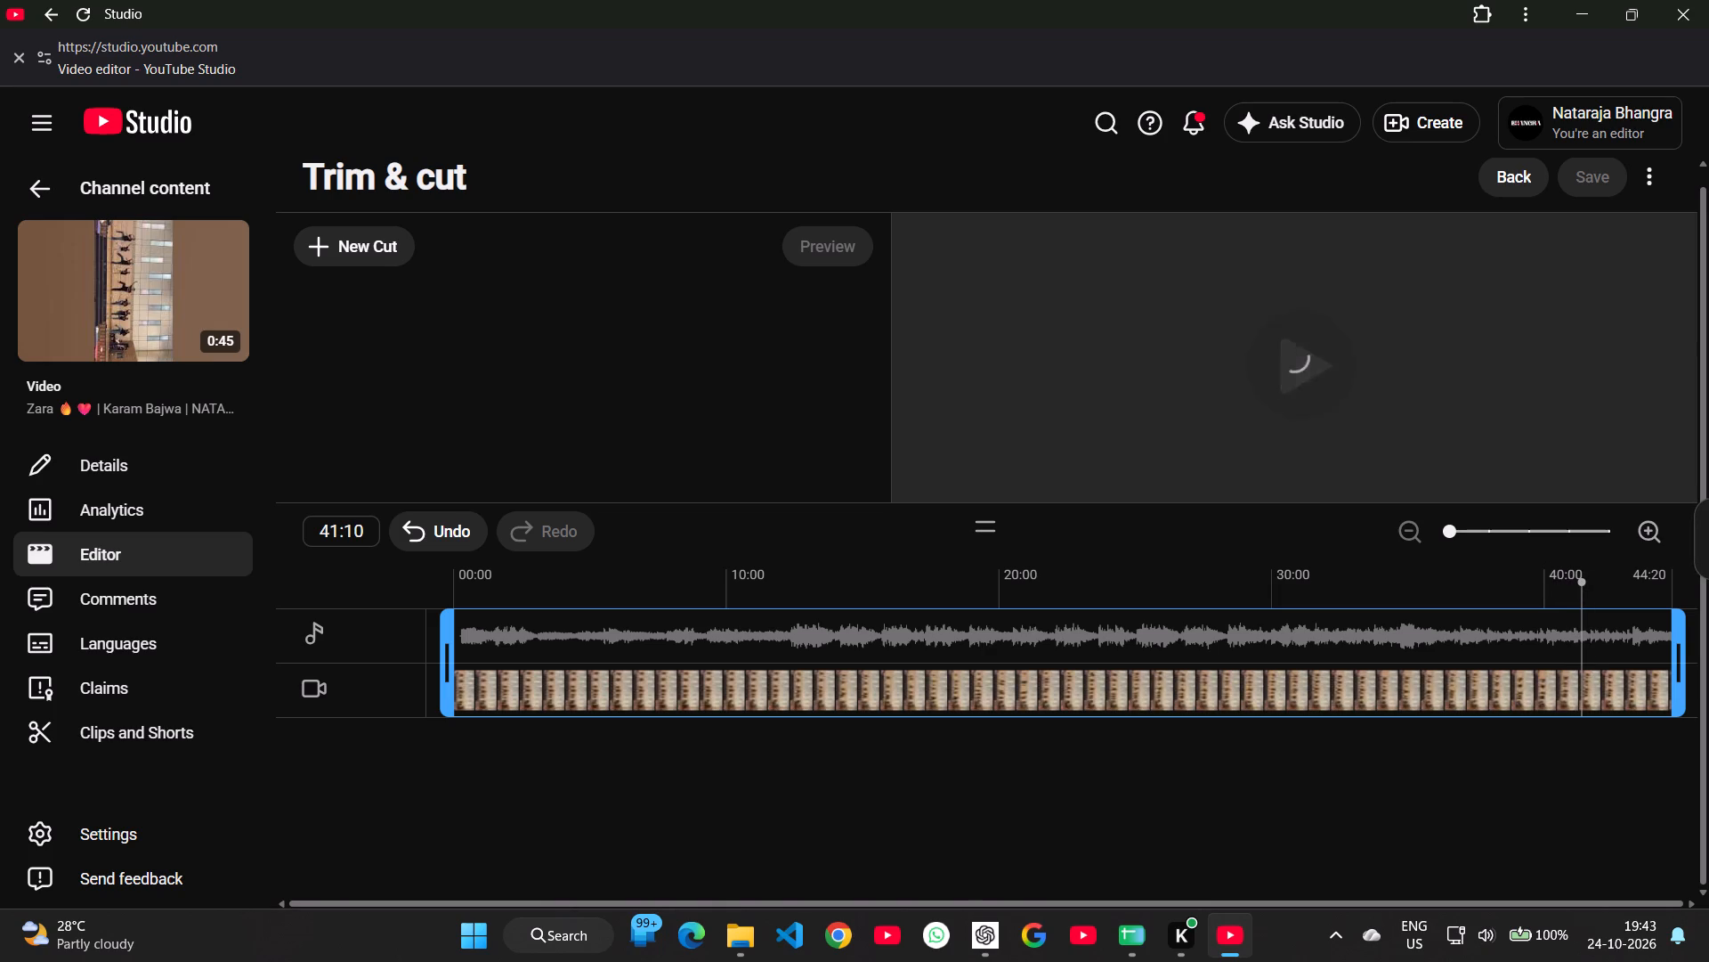
key(space)
key(space)
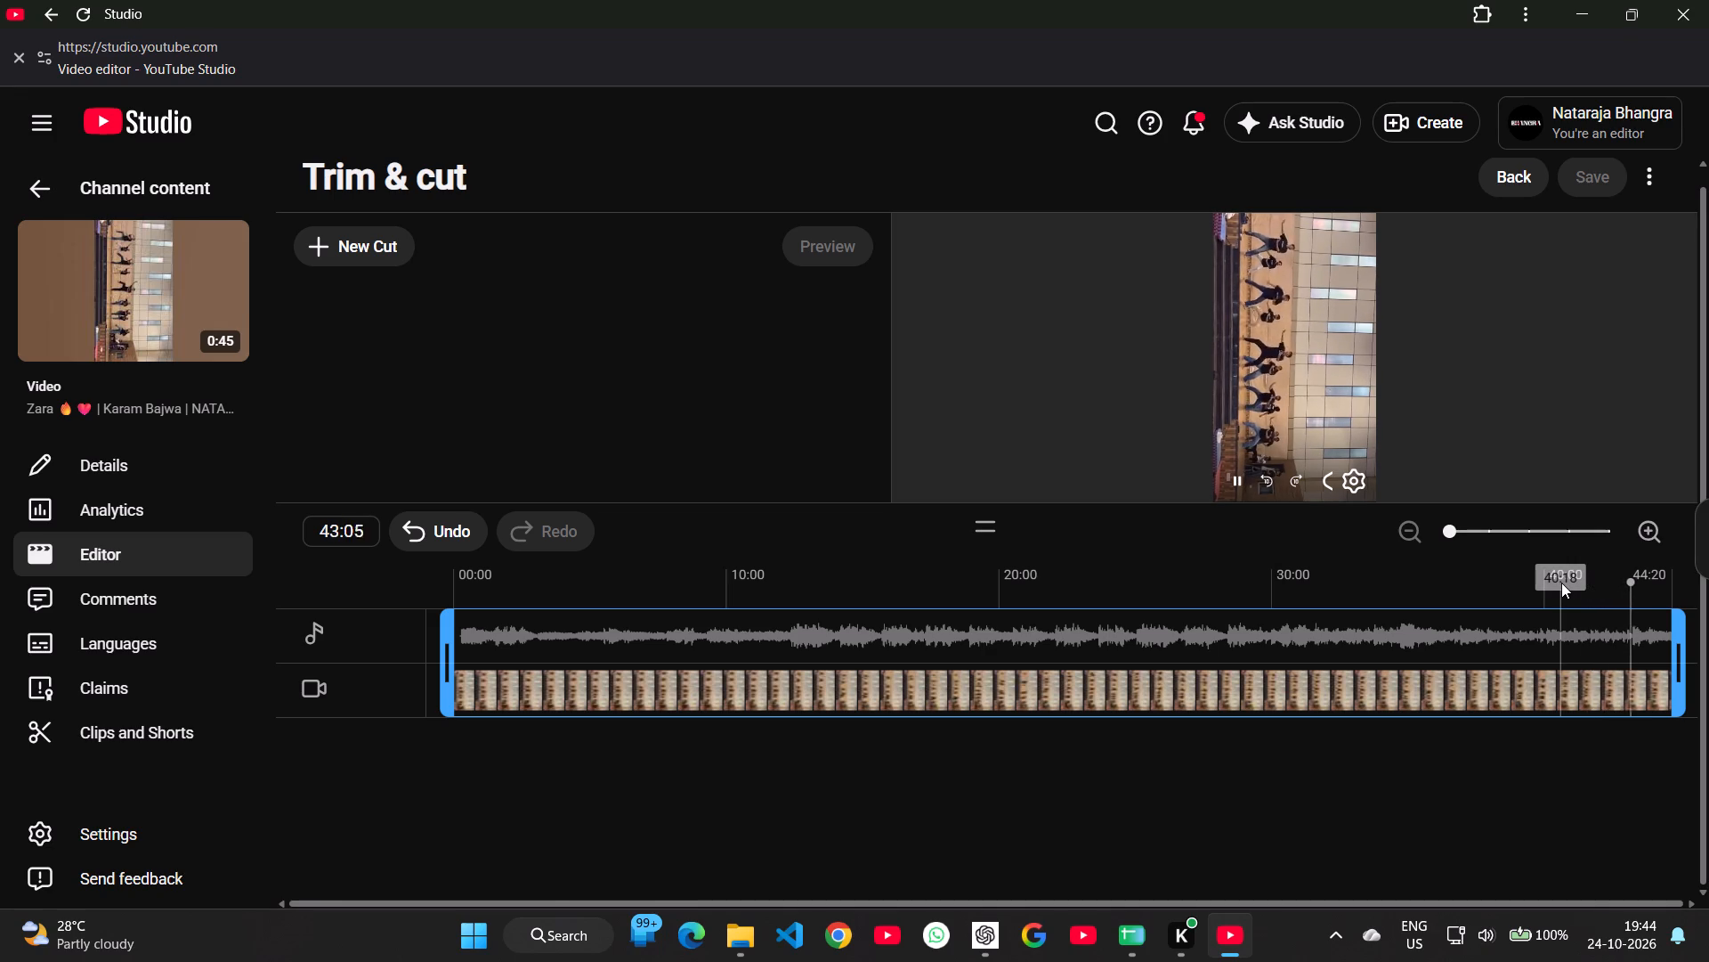
key(space)
key(space)
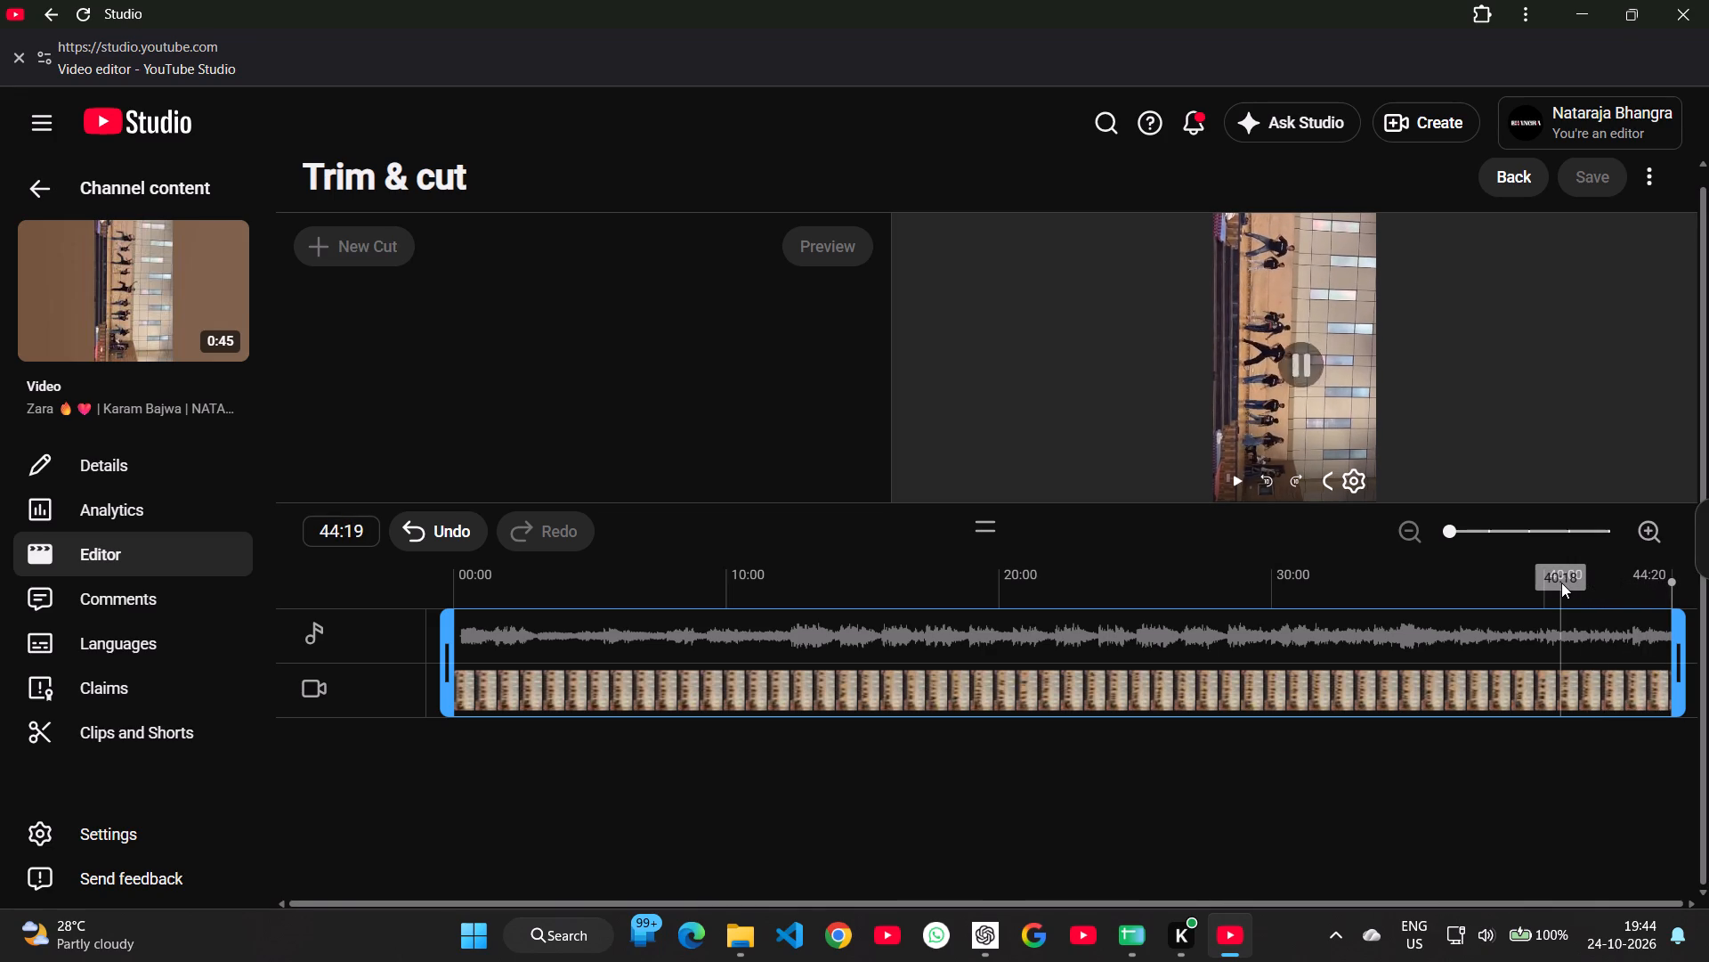
key(space)
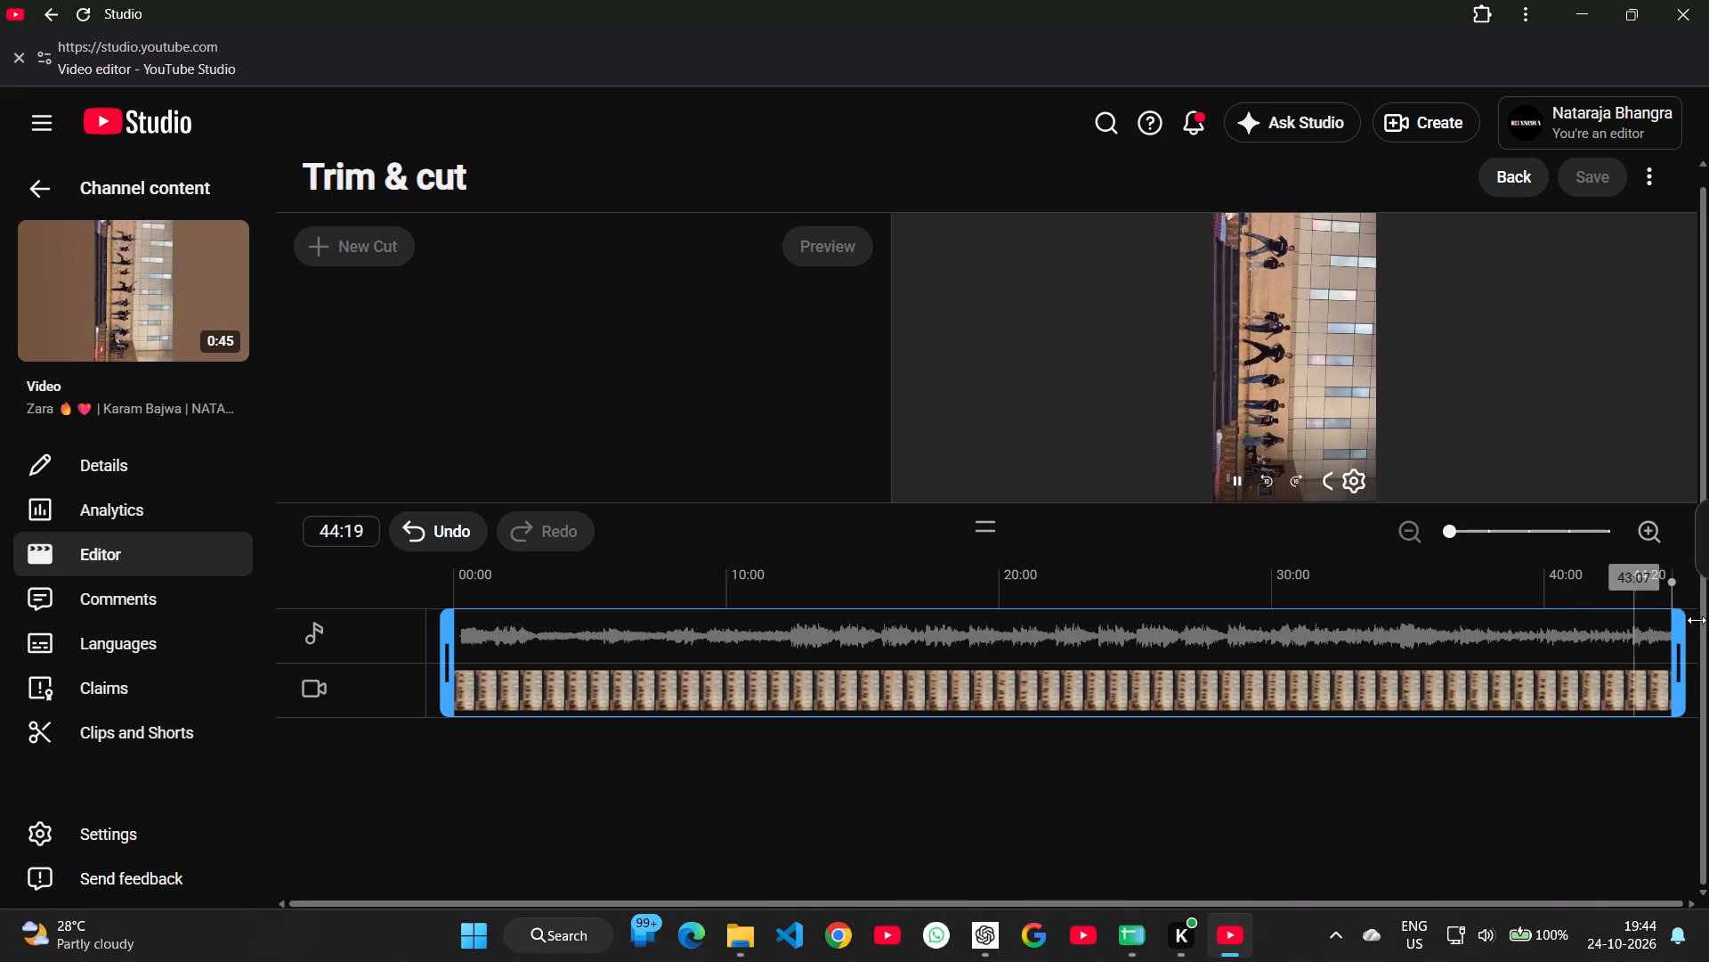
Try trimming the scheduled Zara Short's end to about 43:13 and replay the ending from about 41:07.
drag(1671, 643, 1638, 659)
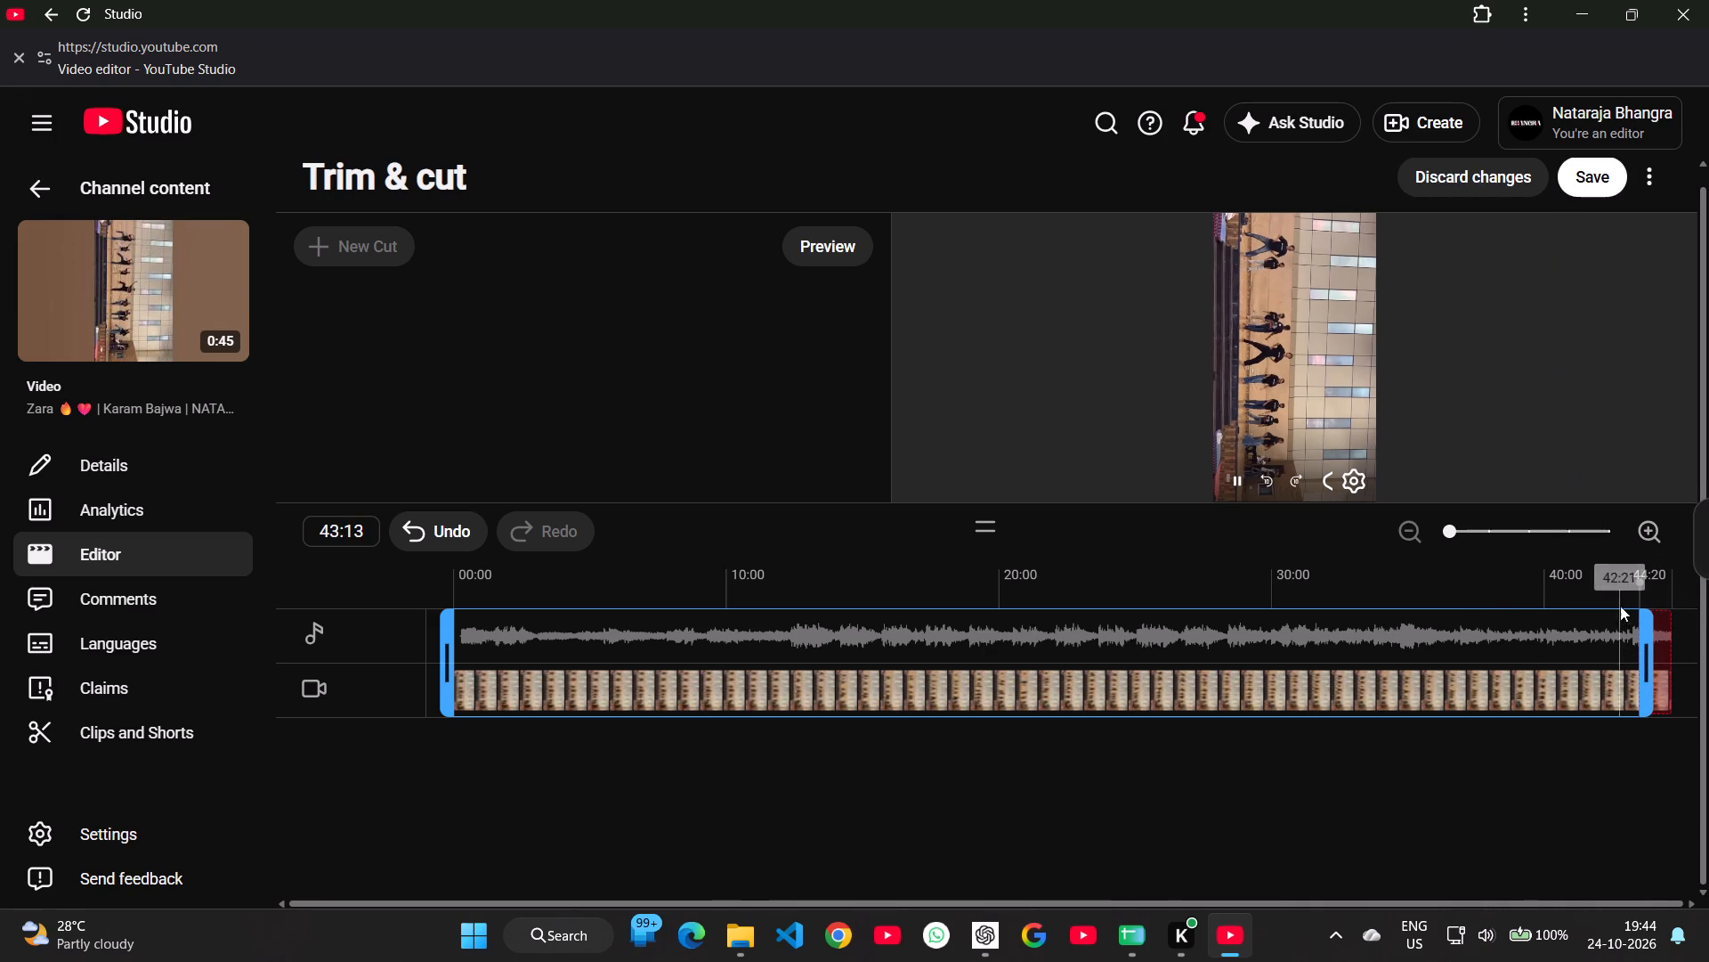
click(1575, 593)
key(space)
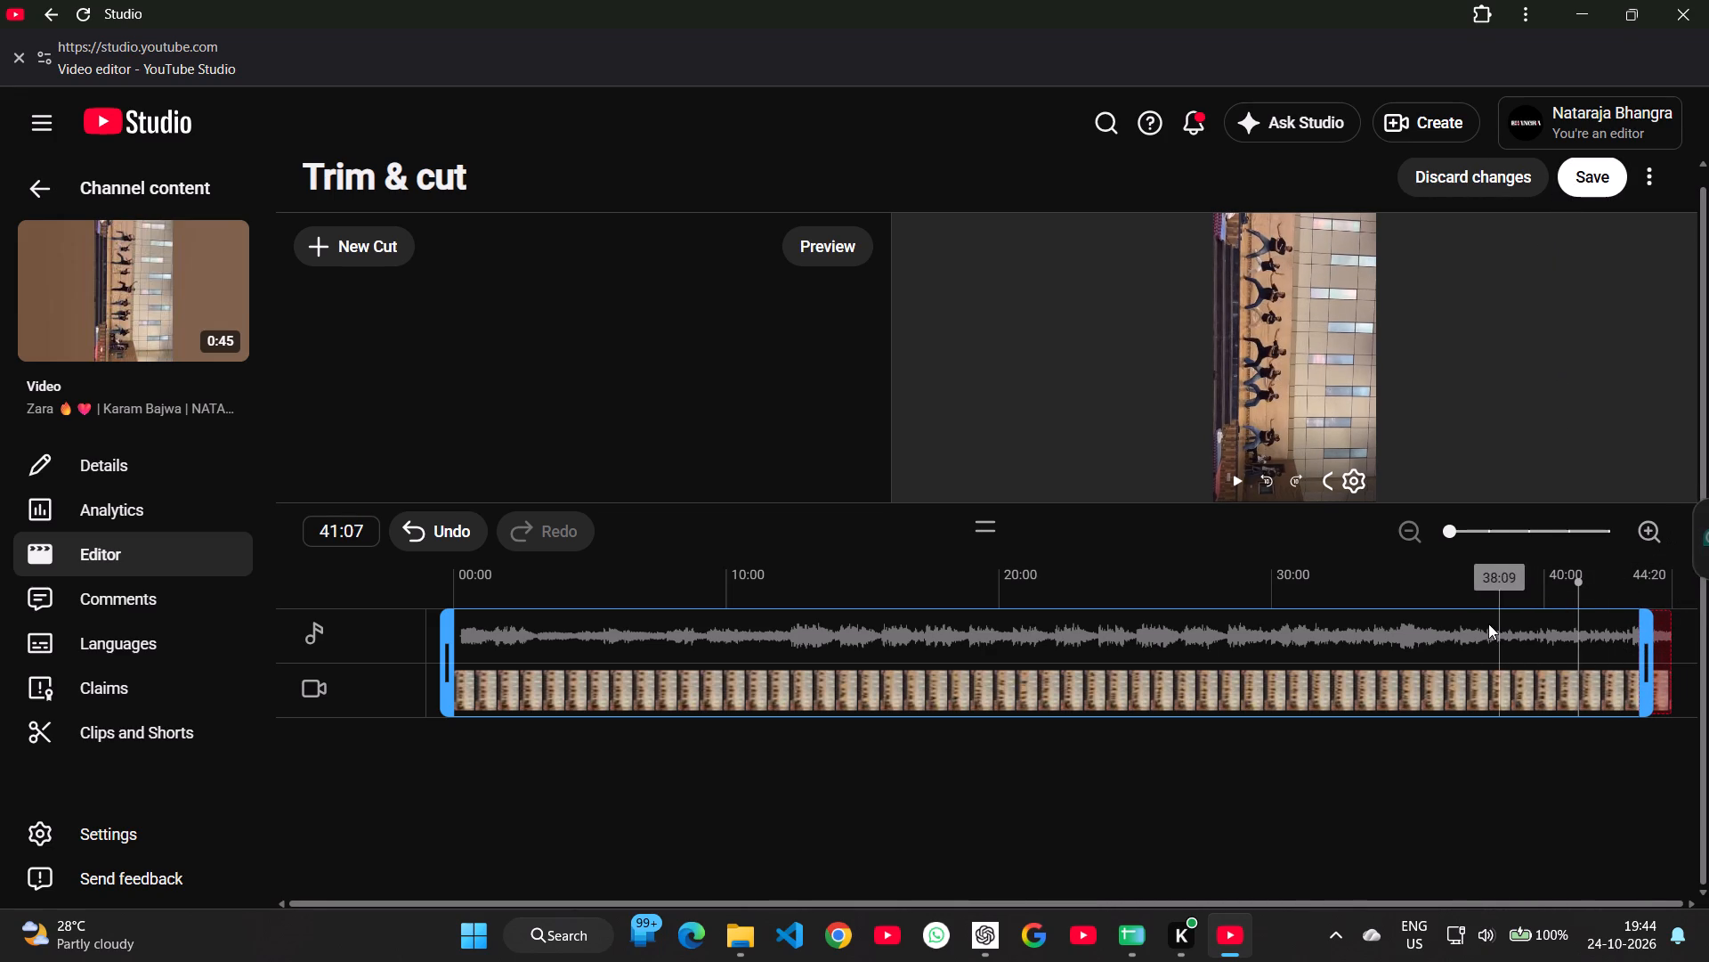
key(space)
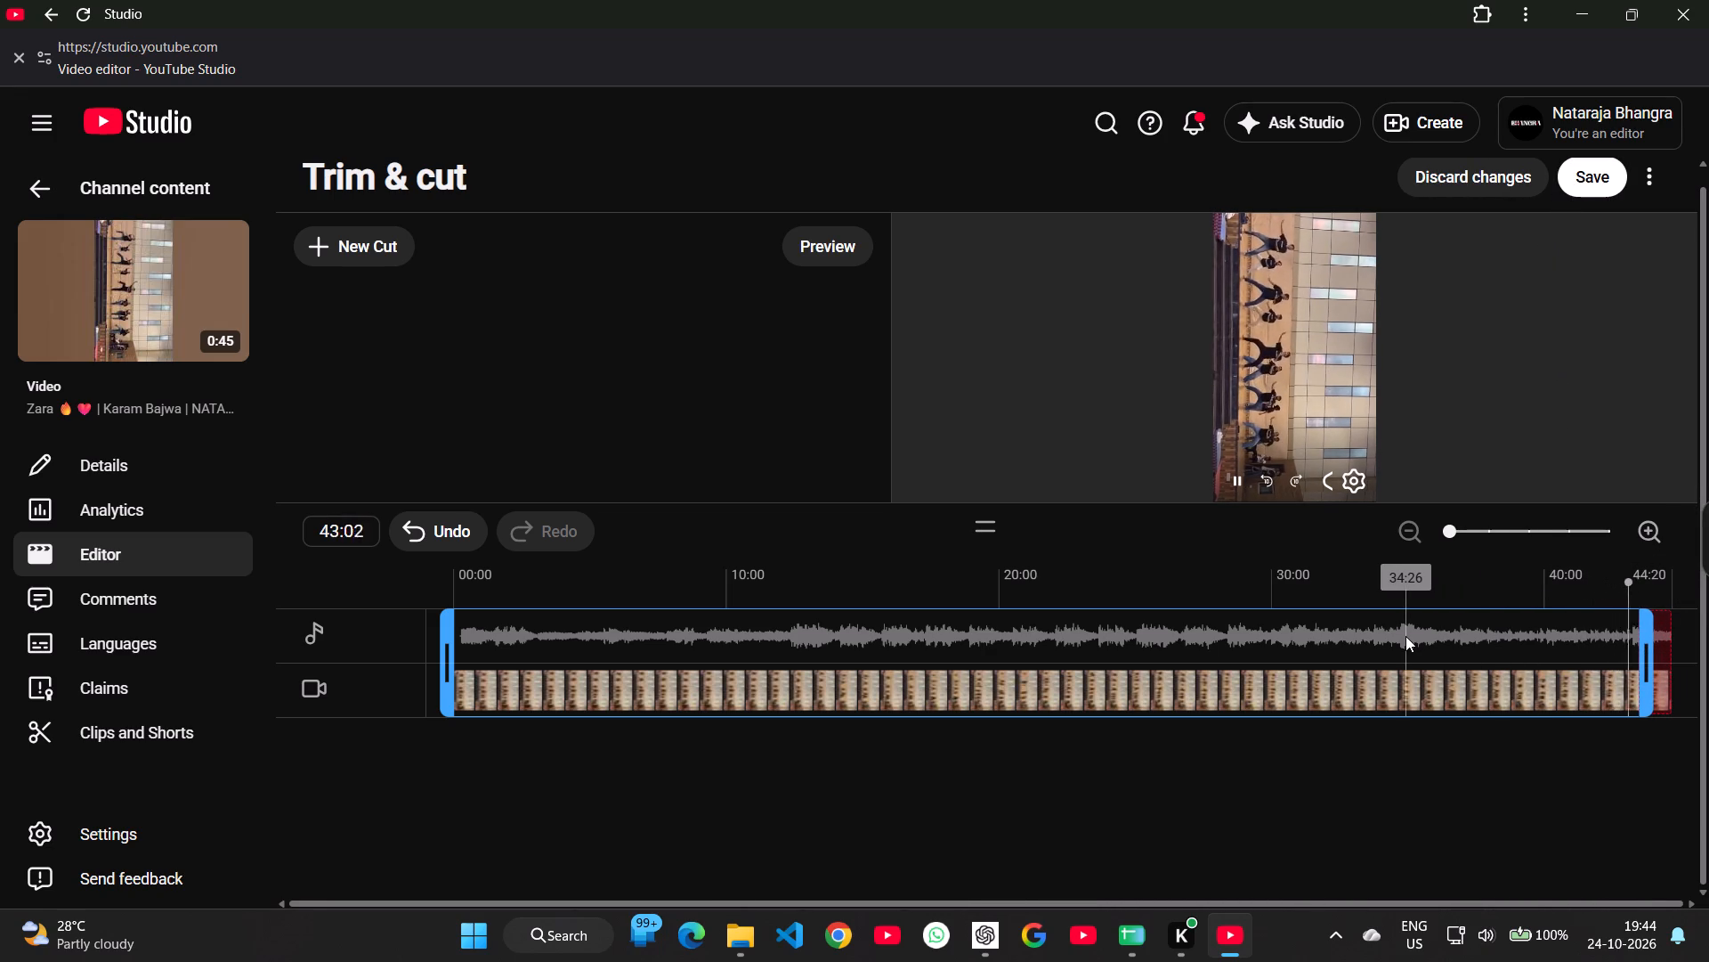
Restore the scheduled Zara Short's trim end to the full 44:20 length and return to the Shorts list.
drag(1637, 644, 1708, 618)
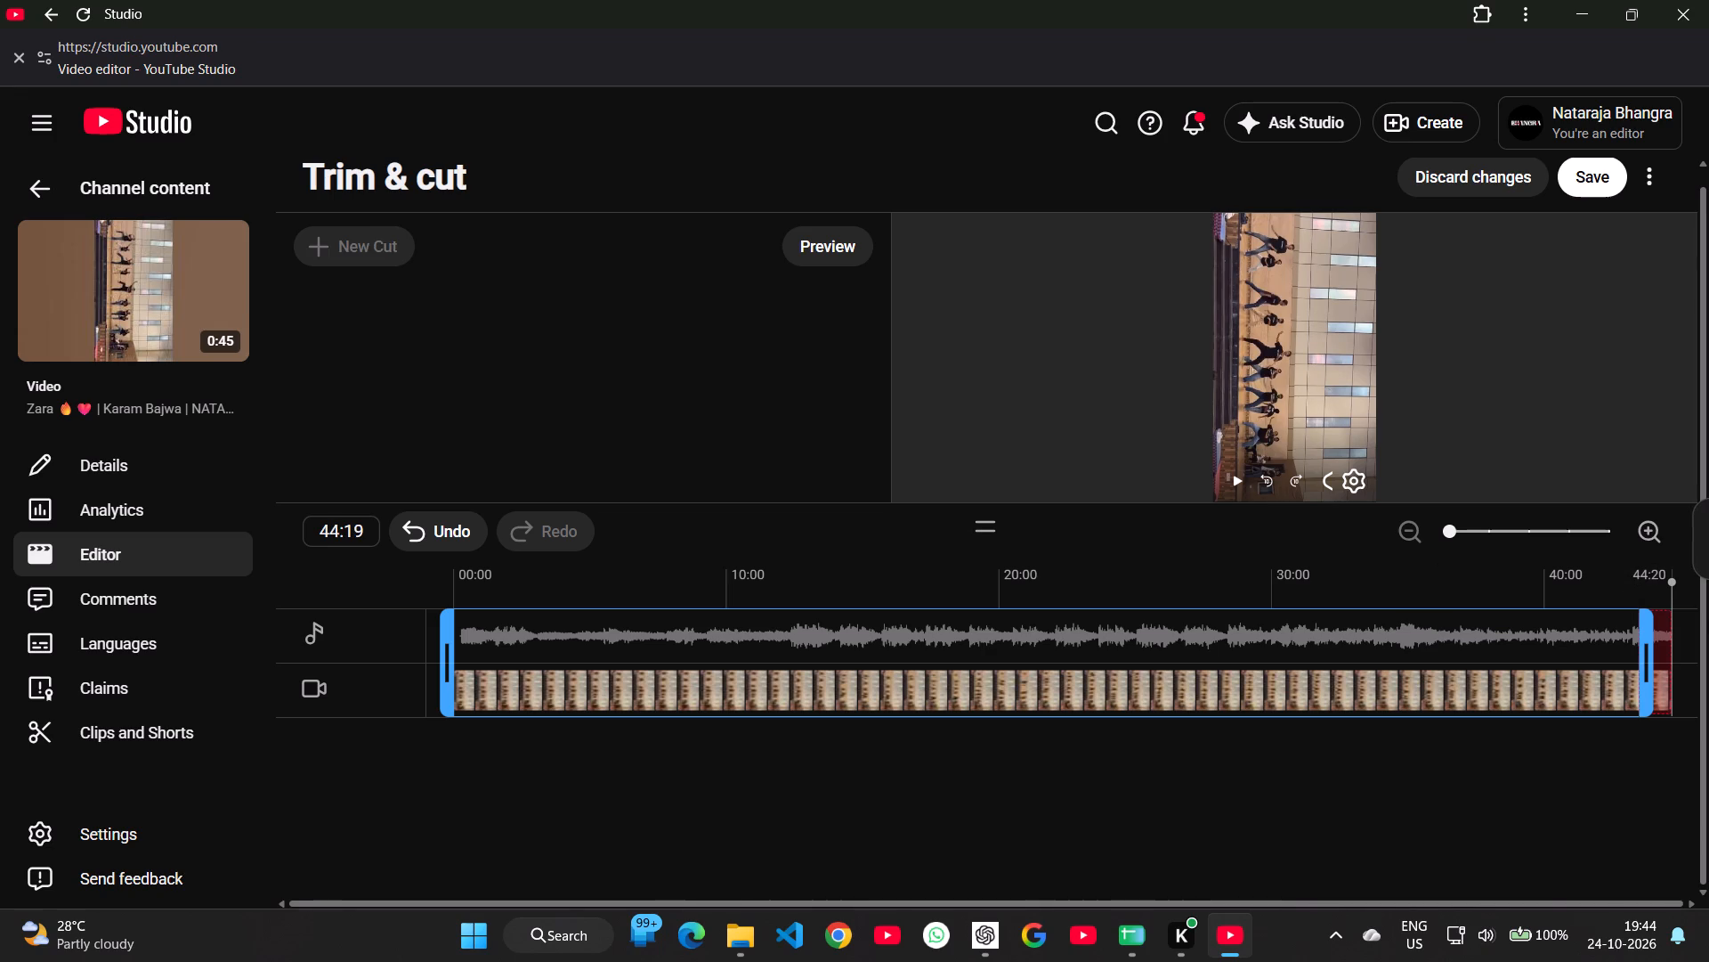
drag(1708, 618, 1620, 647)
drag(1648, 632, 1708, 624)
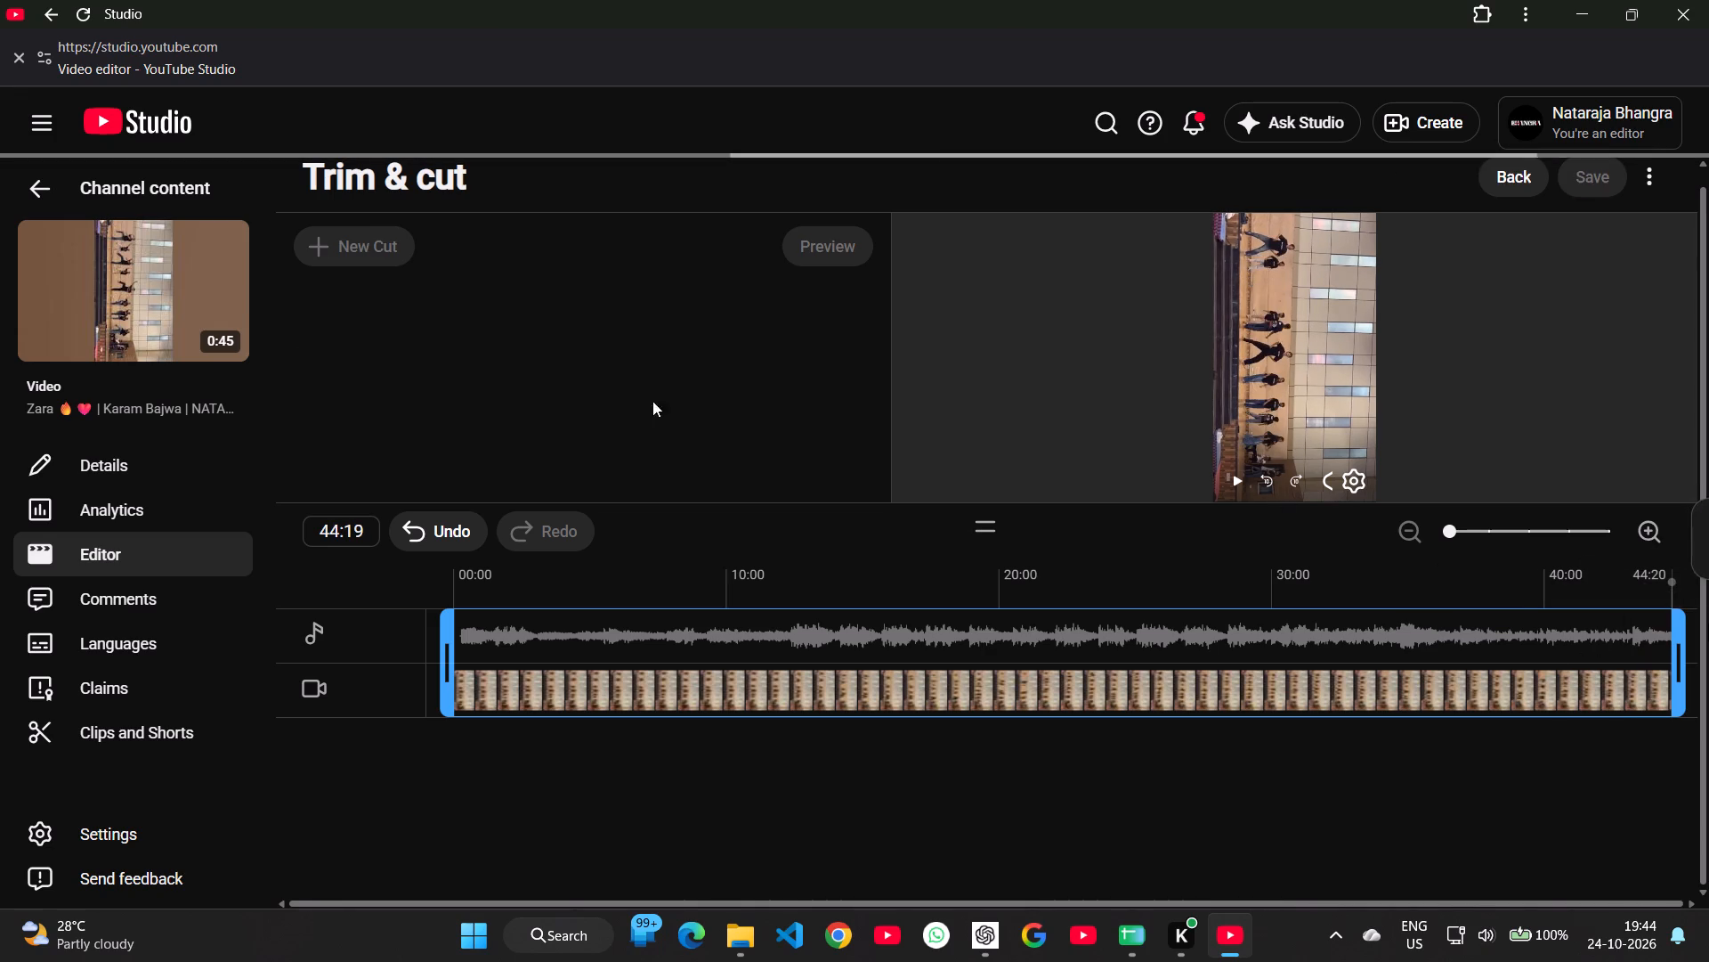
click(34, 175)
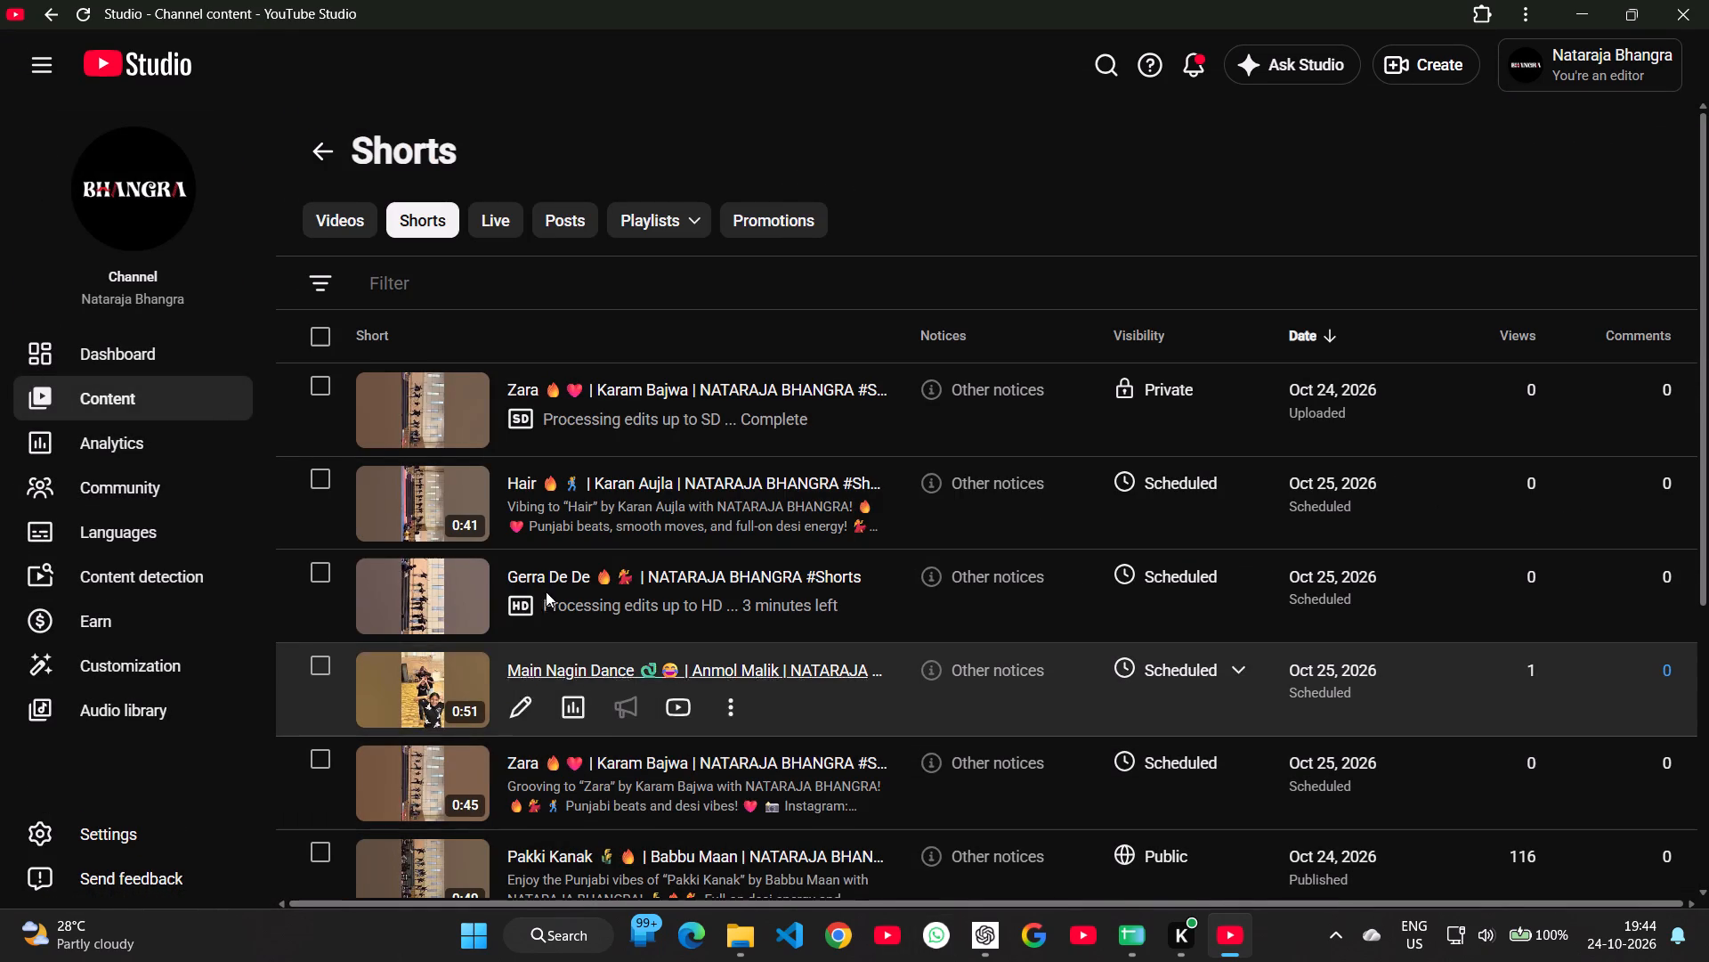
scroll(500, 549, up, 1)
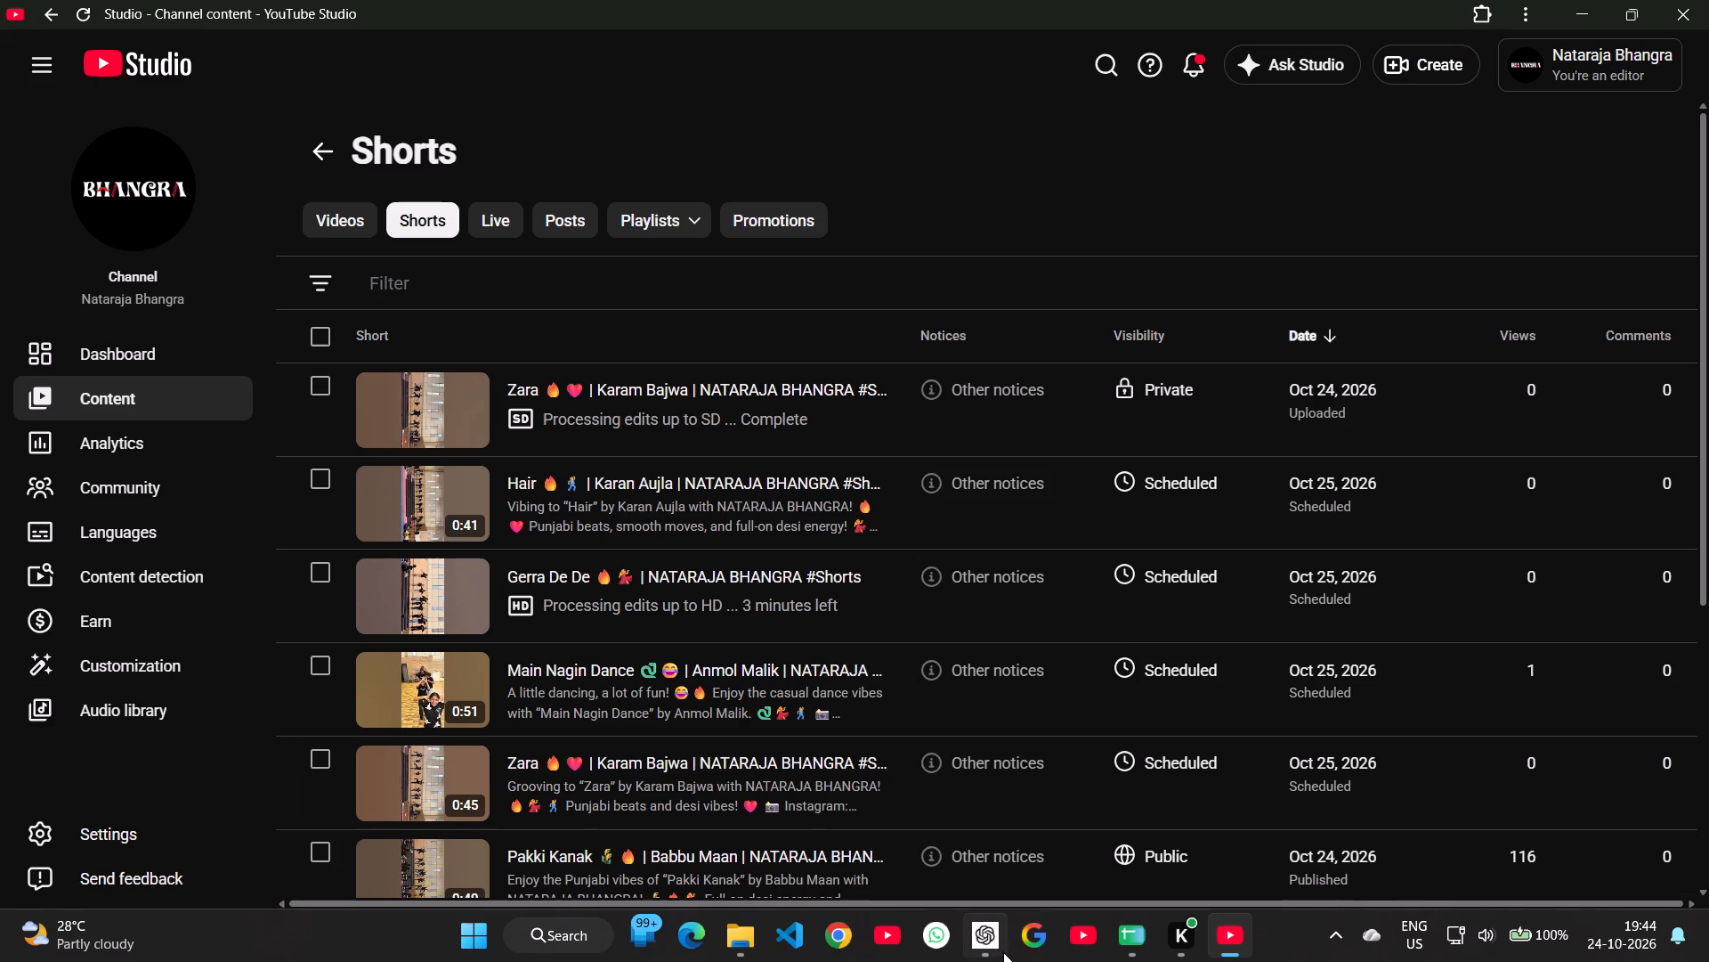